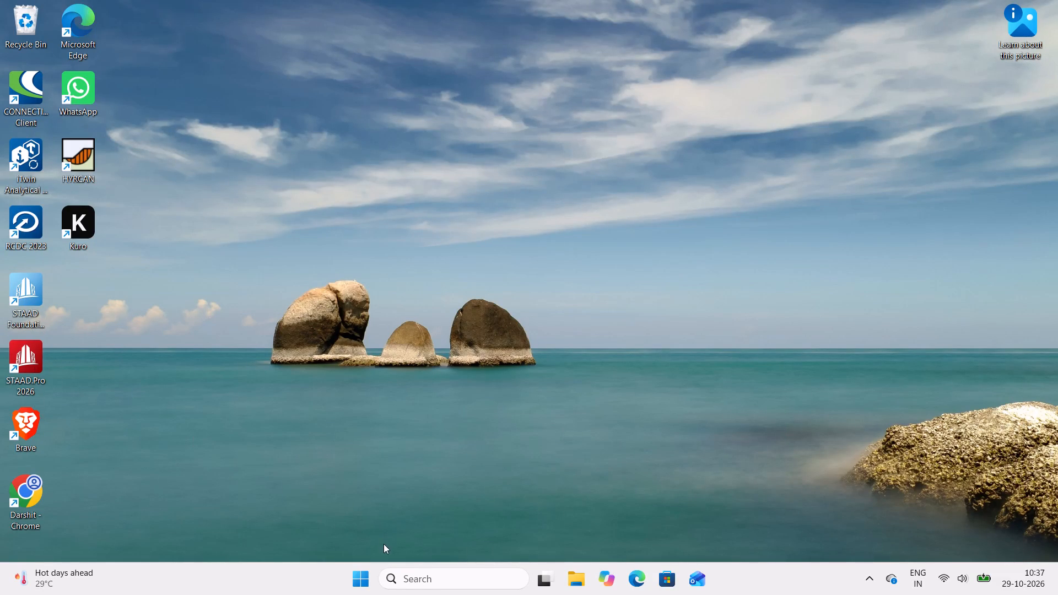
Launch Excel, open the recent workbook SA coordinate and look over its number tables.
click(422, 577)
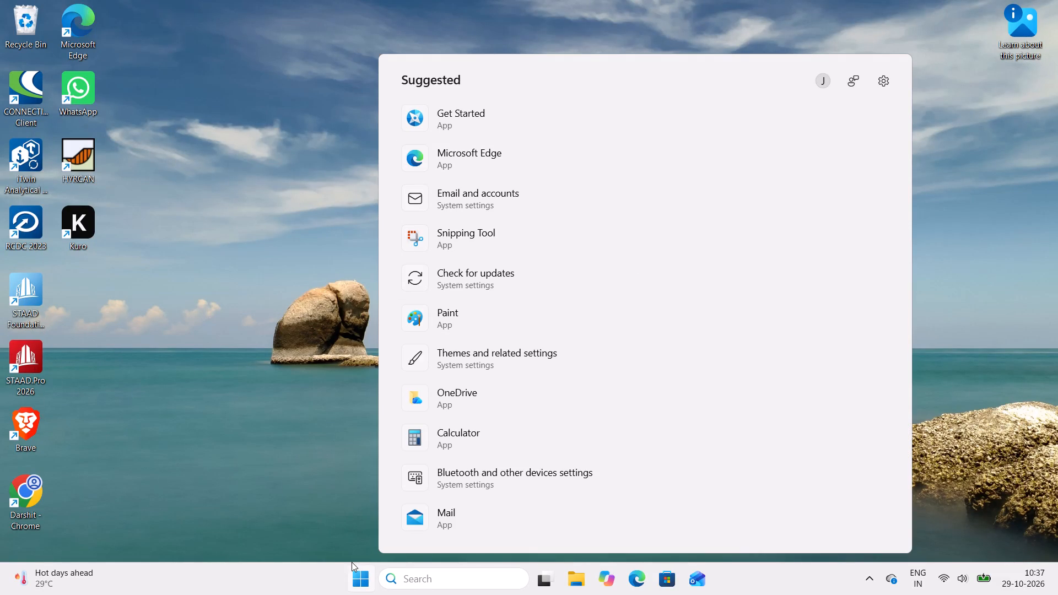
click(358, 582)
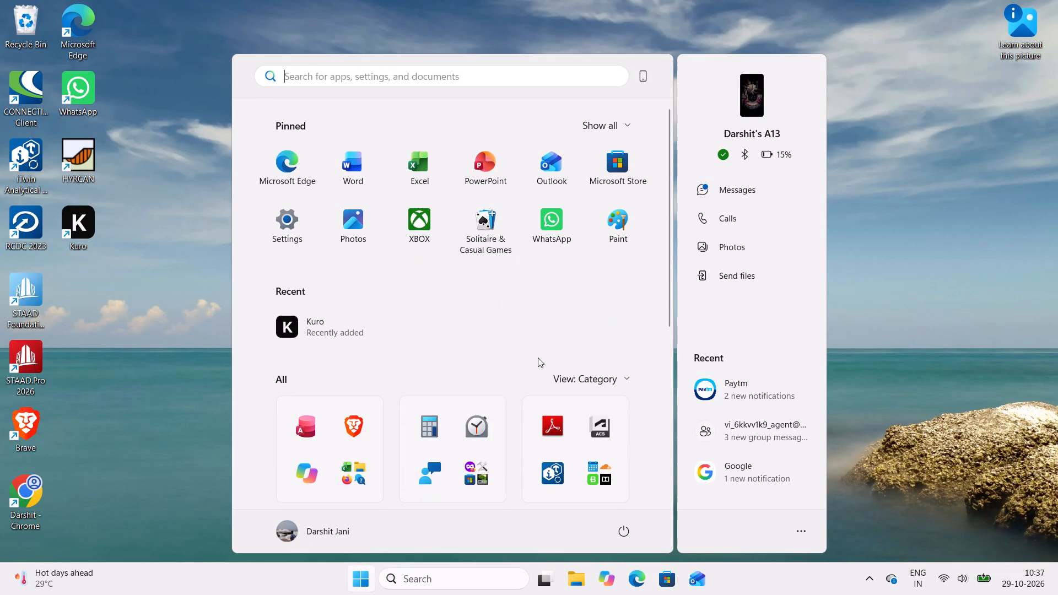
double_click(412, 157)
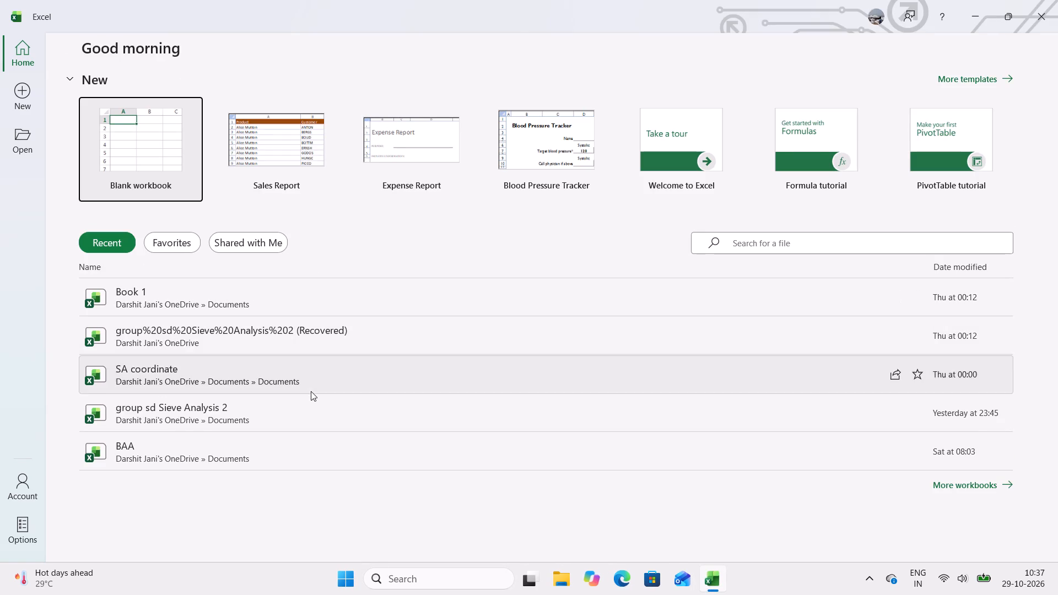
double_click(278, 376)
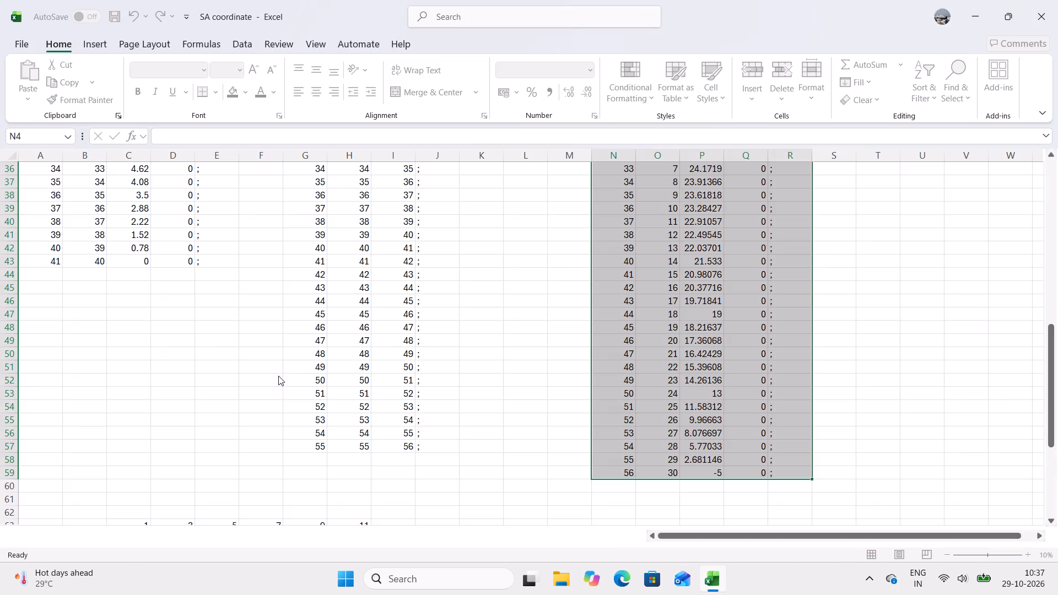
click(523, 369)
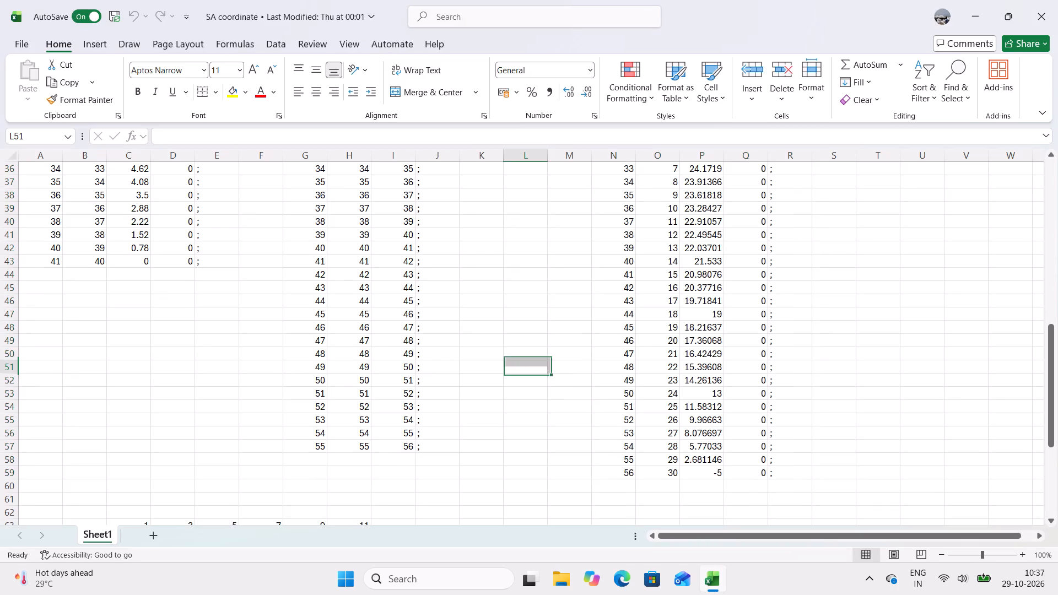
scroll(523, 369, up, 4)
scroll(523, 369, down, 4)
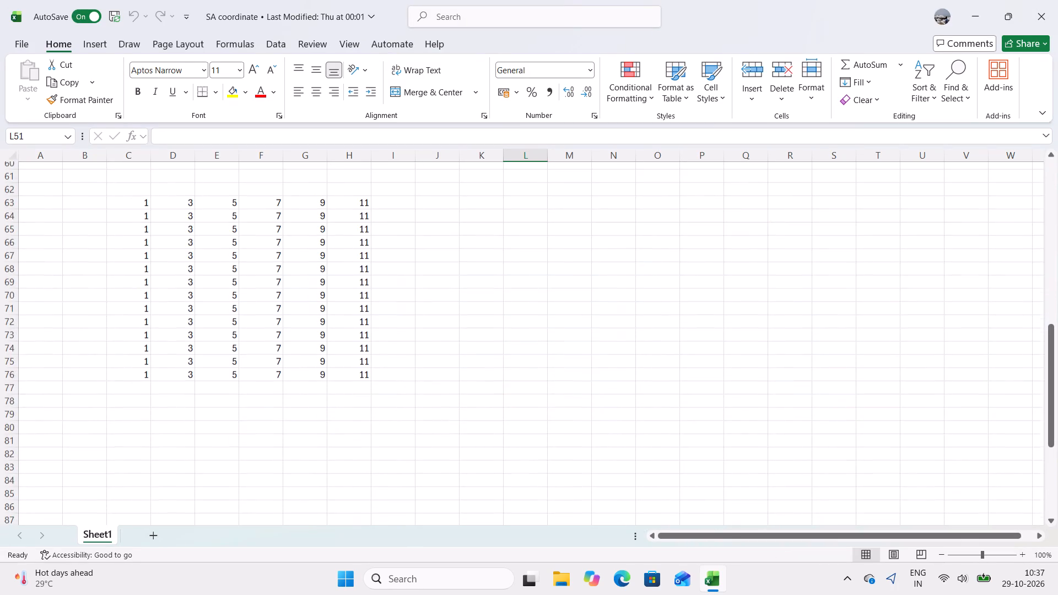
scroll(523, 369, down, 1)
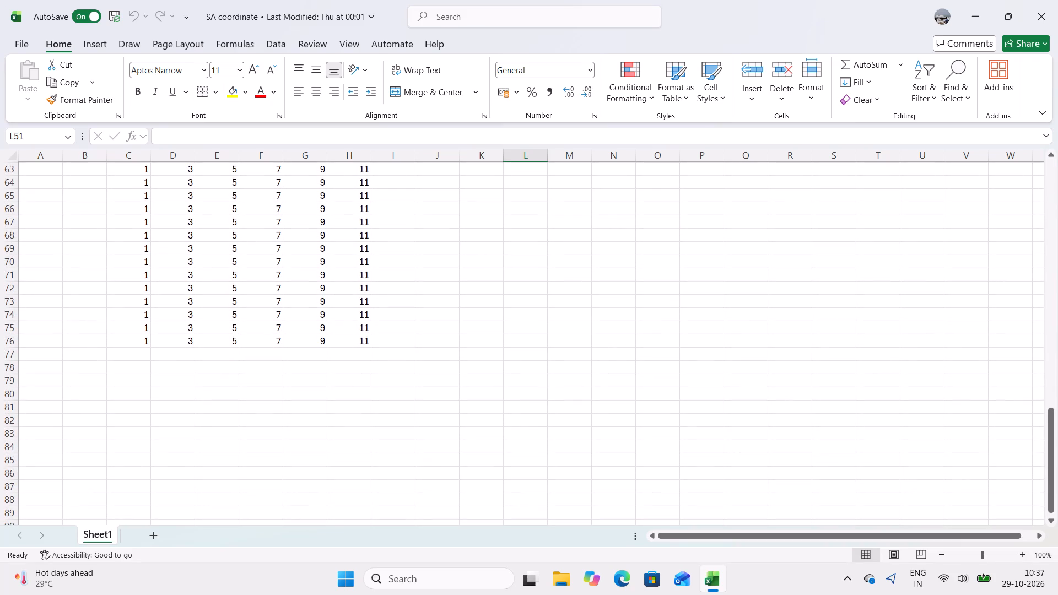
Open the recent workbook group%20sd%20Sieve%20Analysis%202 (Recovered).
click(13, 44)
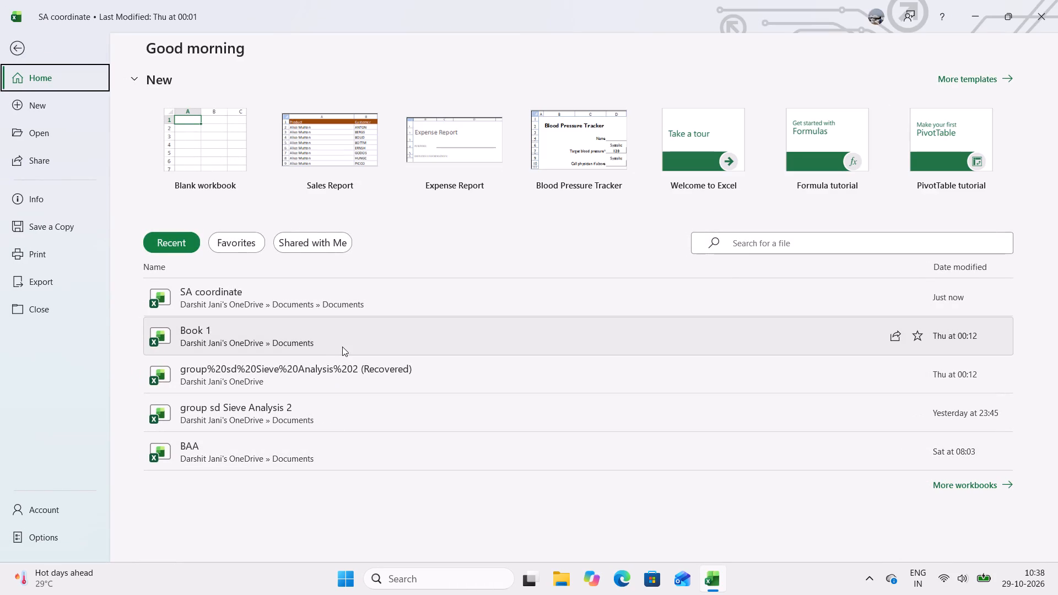
double_click(339, 368)
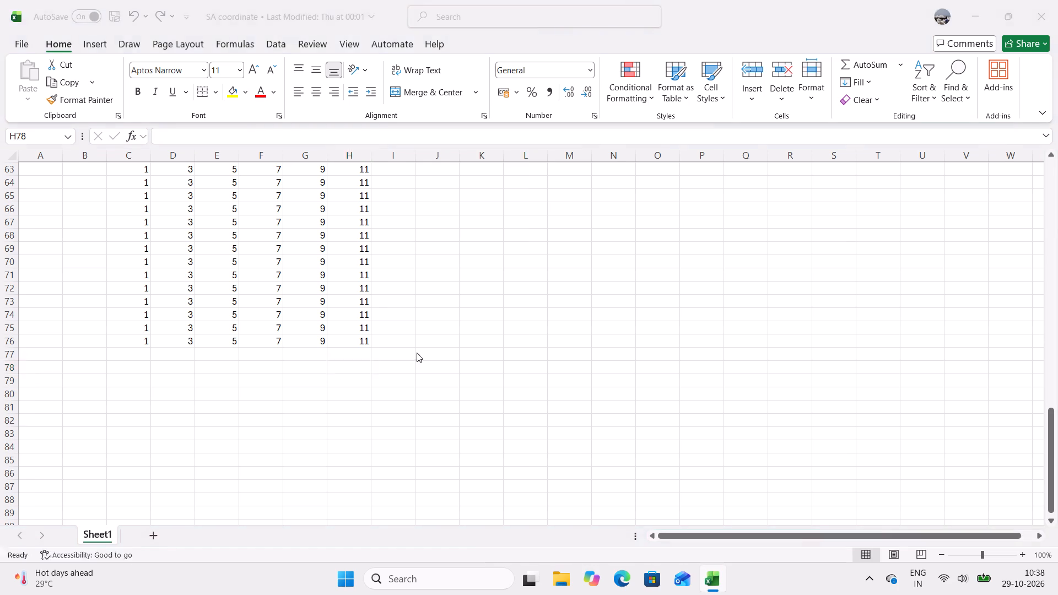
Examine the sieve analysis percent-passing table, the LL, UL, MID point and grading columns, and the two grading charts.
scroll(483, 355, up, 8)
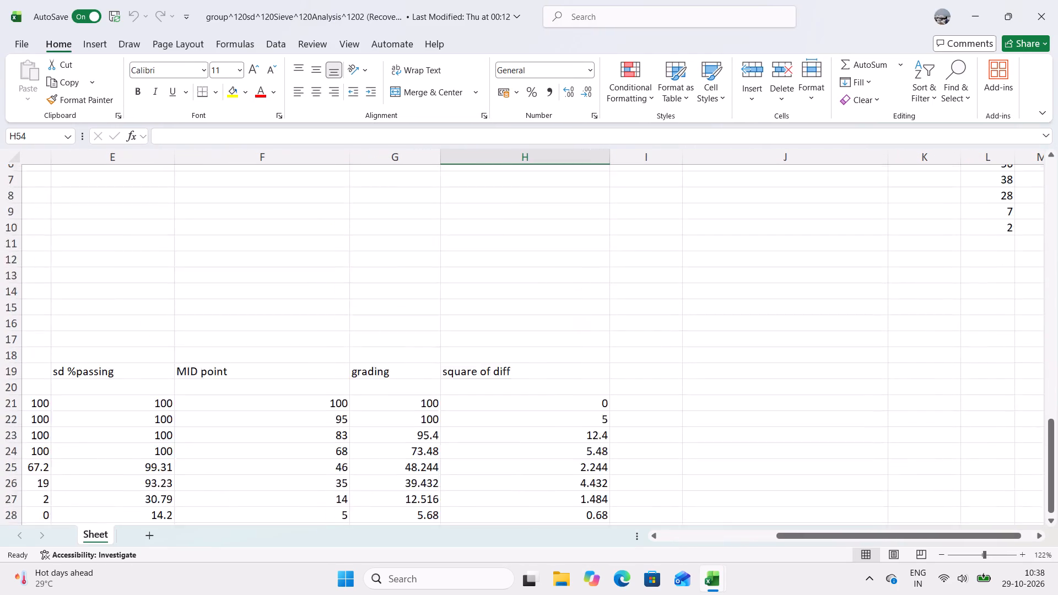
scroll(483, 355, down, 4)
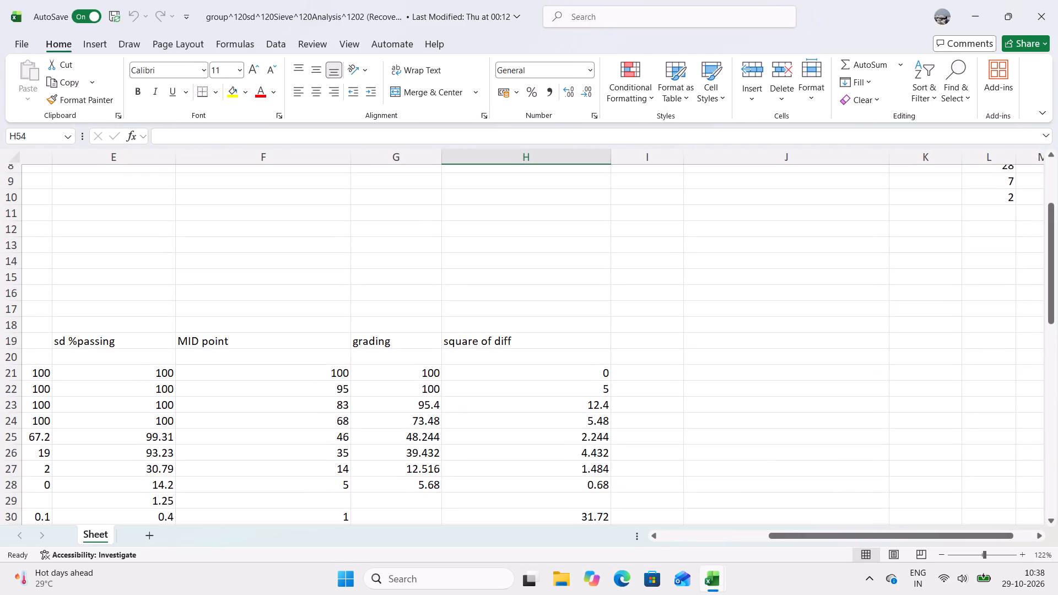
drag(816, 535, 783, 532)
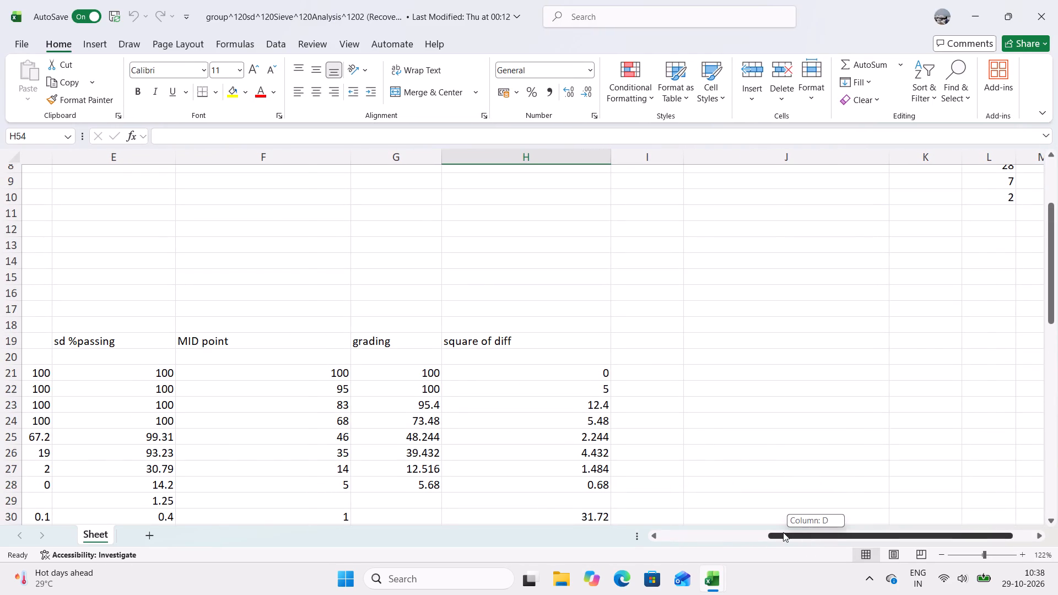
drag(783, 532, 290, 571)
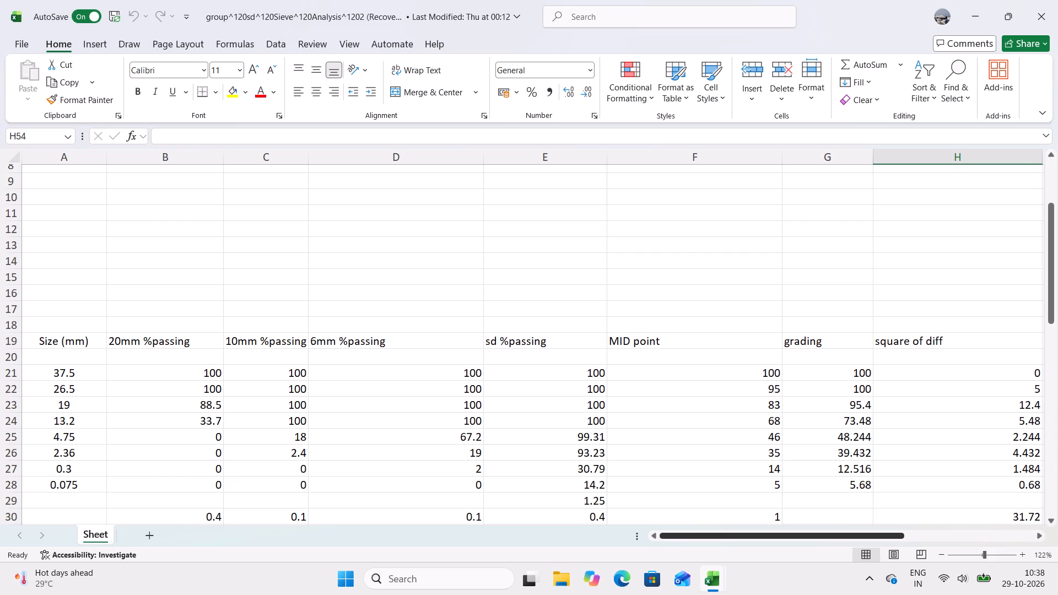
scroll(611, 453, down, 4)
scroll(611, 453, up, 1)
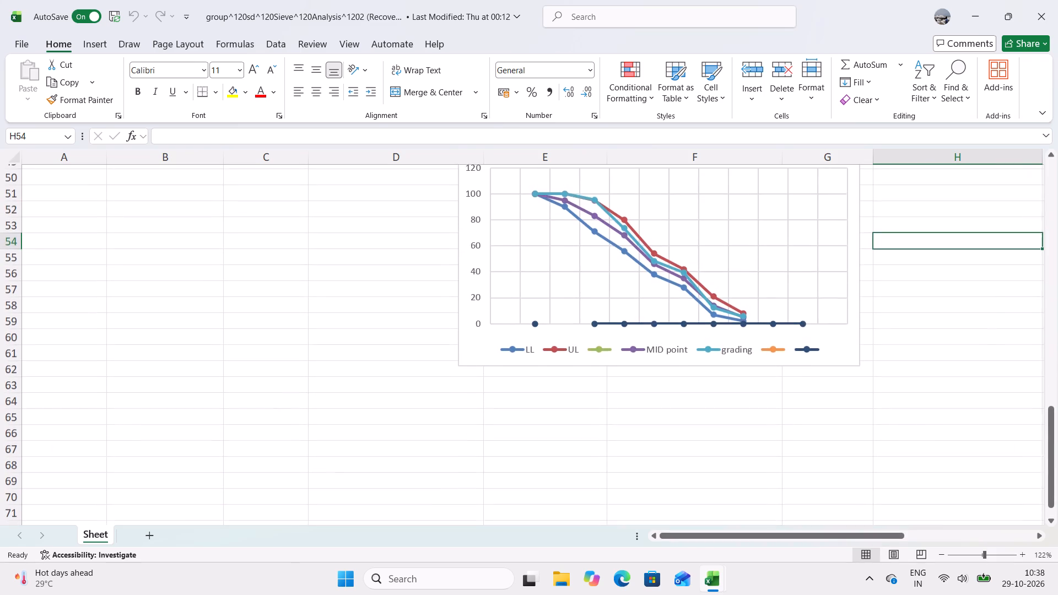
scroll(611, 453, up, 1)
drag(699, 538, 715, 539)
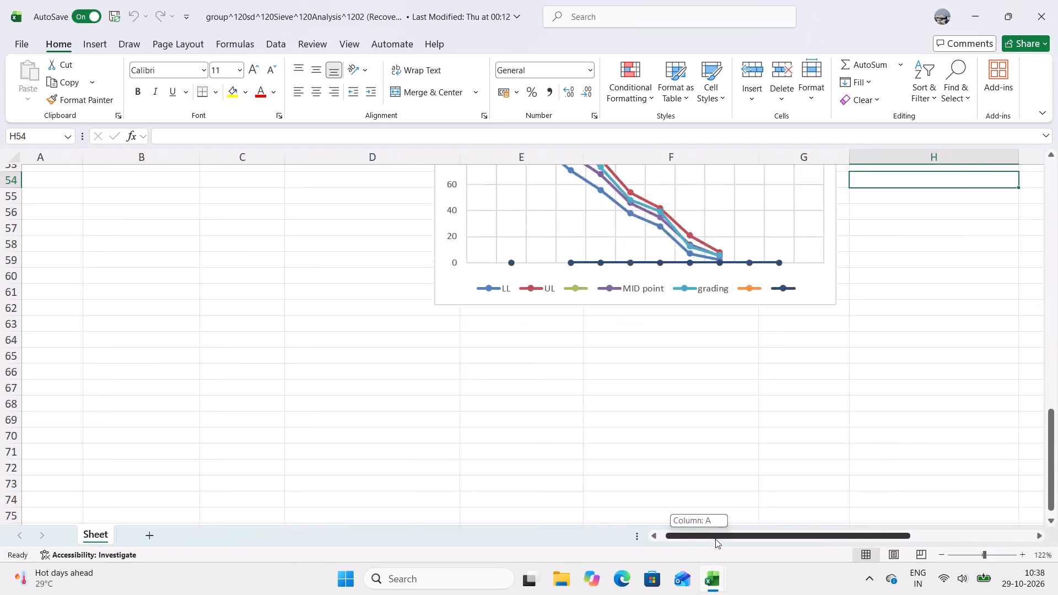
drag(715, 539, 760, 538)
scroll(725, 402, up, 3)
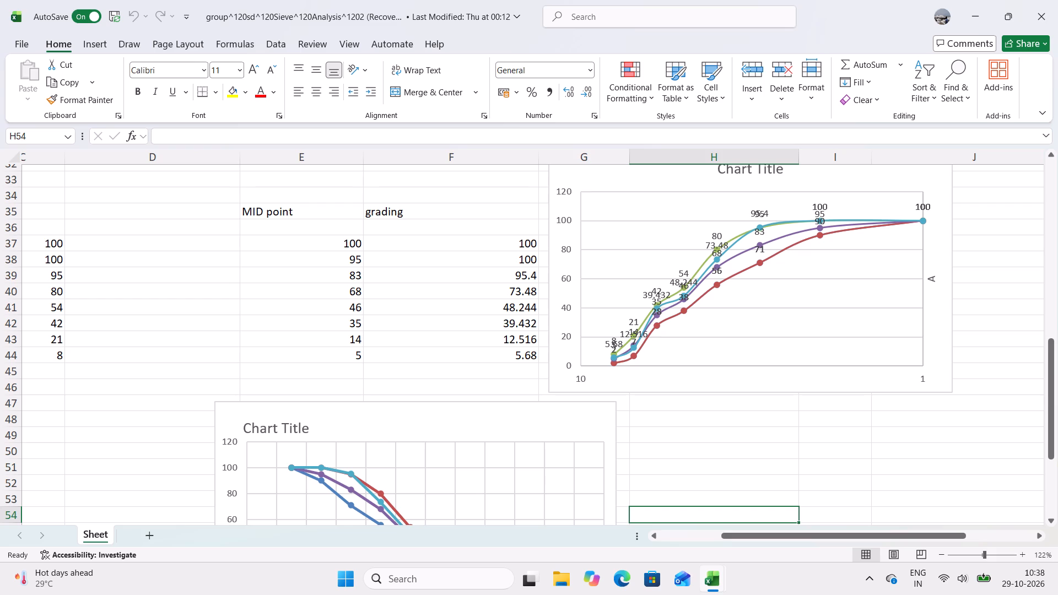
scroll(725, 402, up, 3)
scroll(725, 402, right, 1)
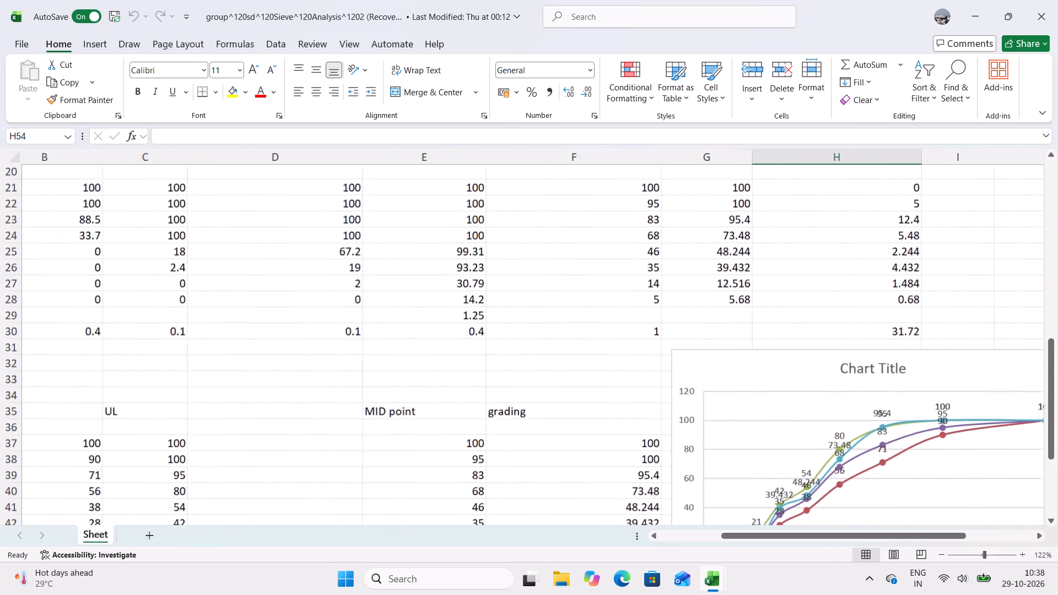
scroll(725, 402, right, 2)
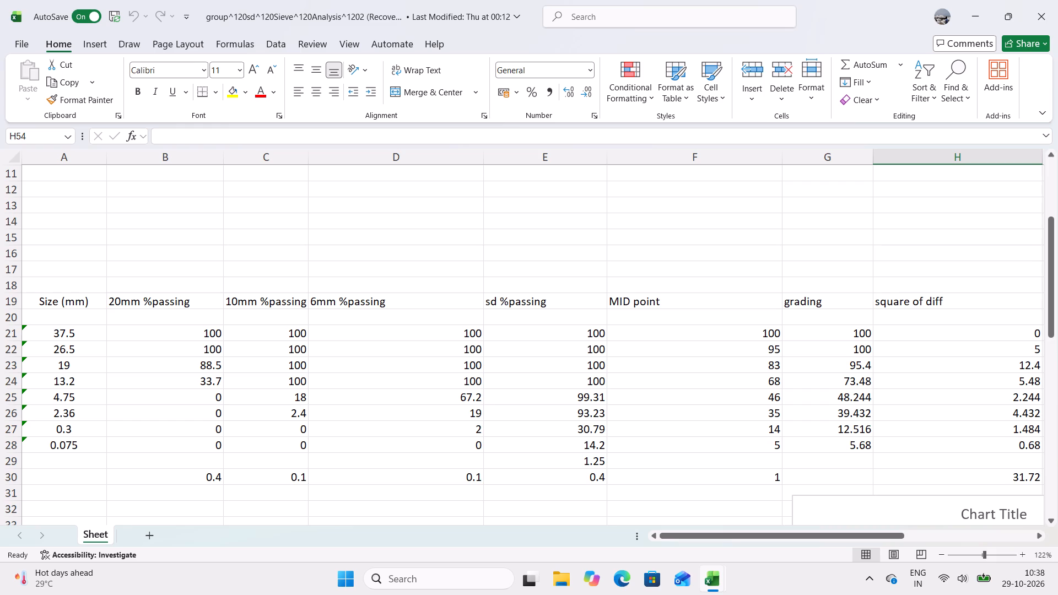
scroll(701, 336, down, 4)
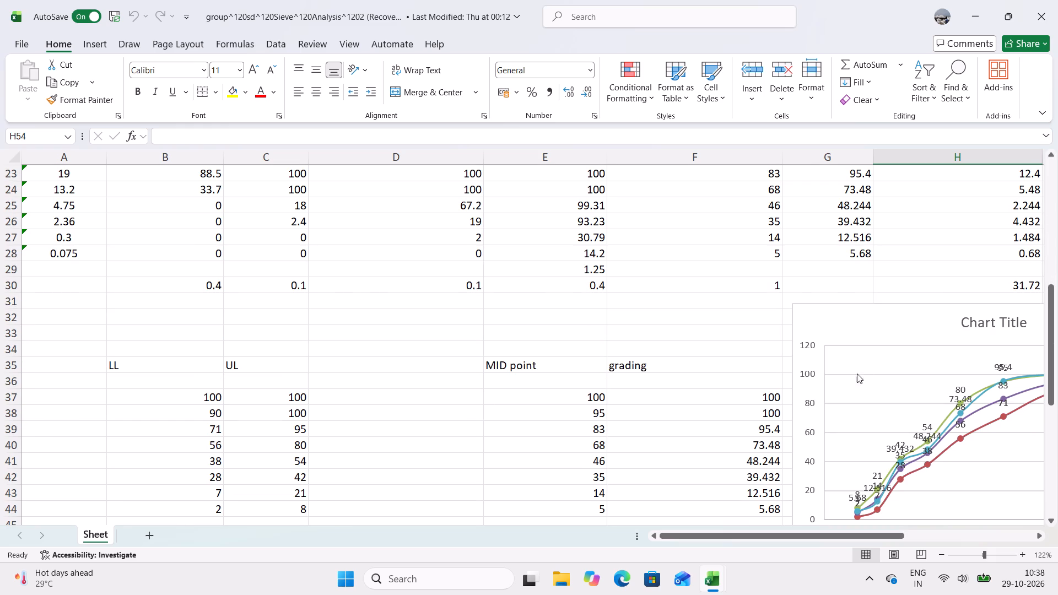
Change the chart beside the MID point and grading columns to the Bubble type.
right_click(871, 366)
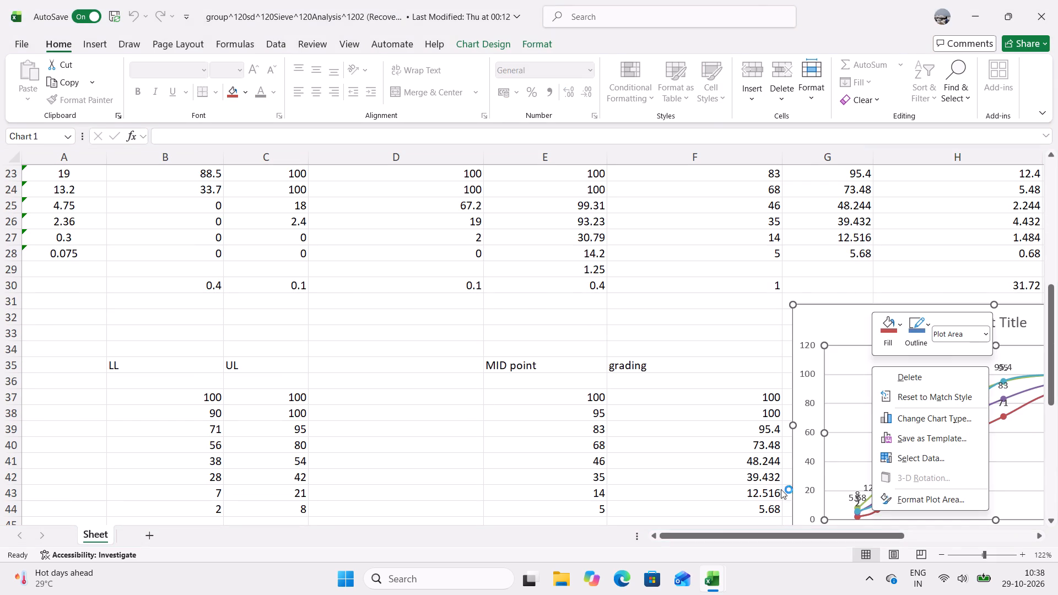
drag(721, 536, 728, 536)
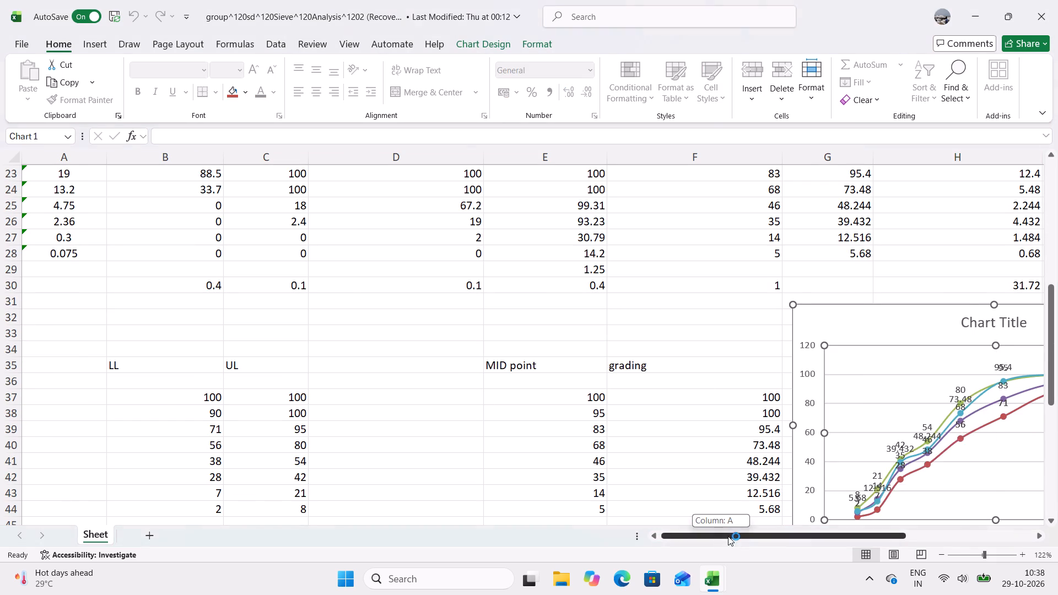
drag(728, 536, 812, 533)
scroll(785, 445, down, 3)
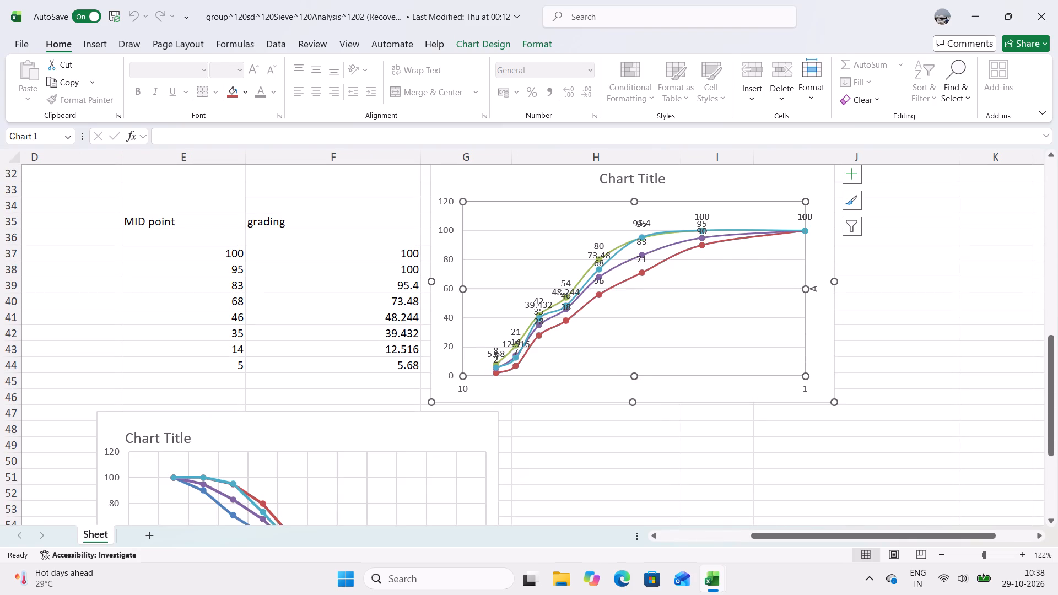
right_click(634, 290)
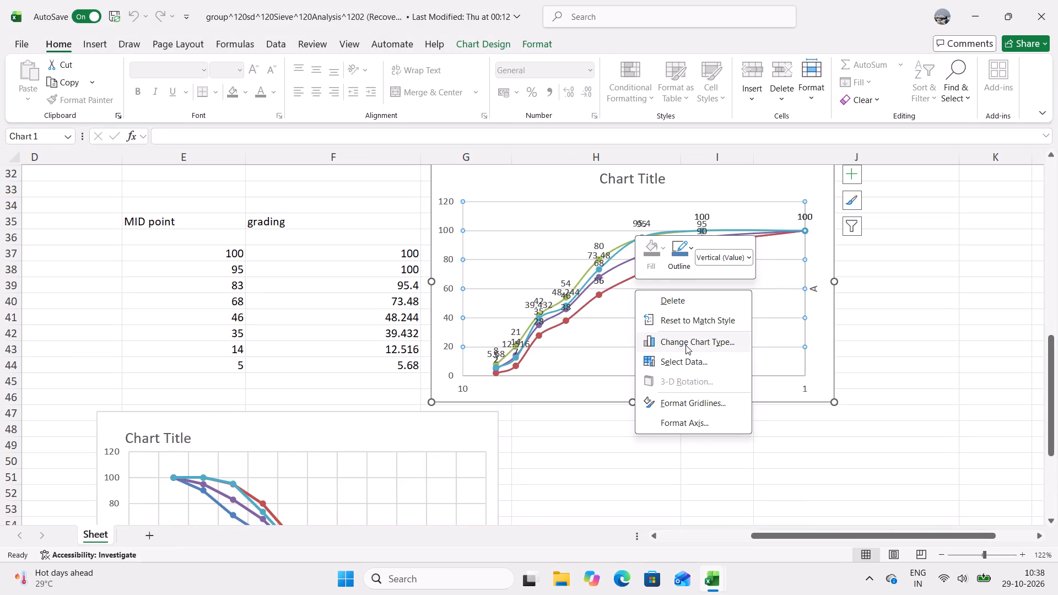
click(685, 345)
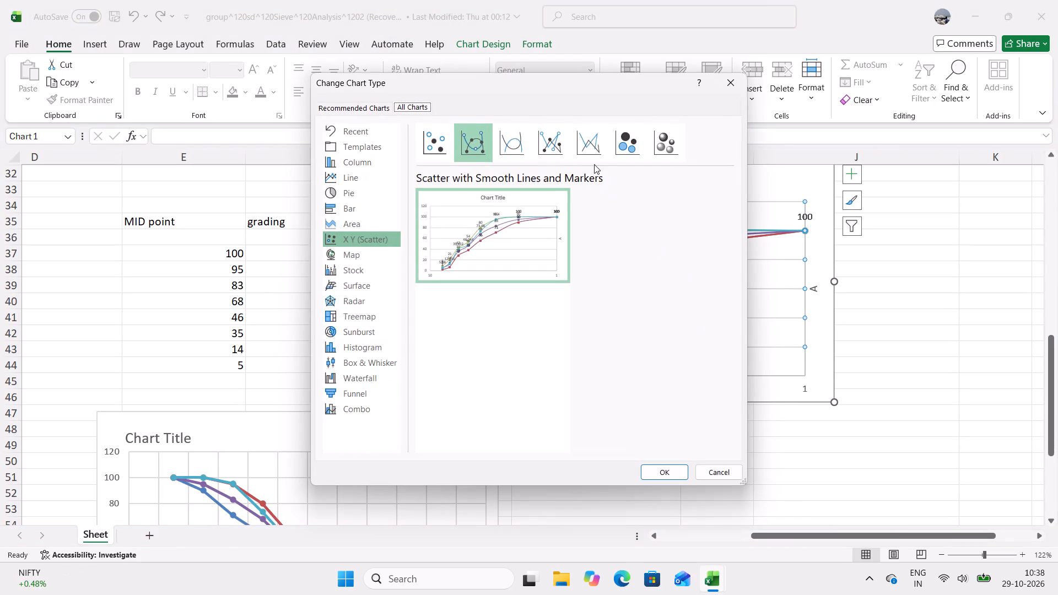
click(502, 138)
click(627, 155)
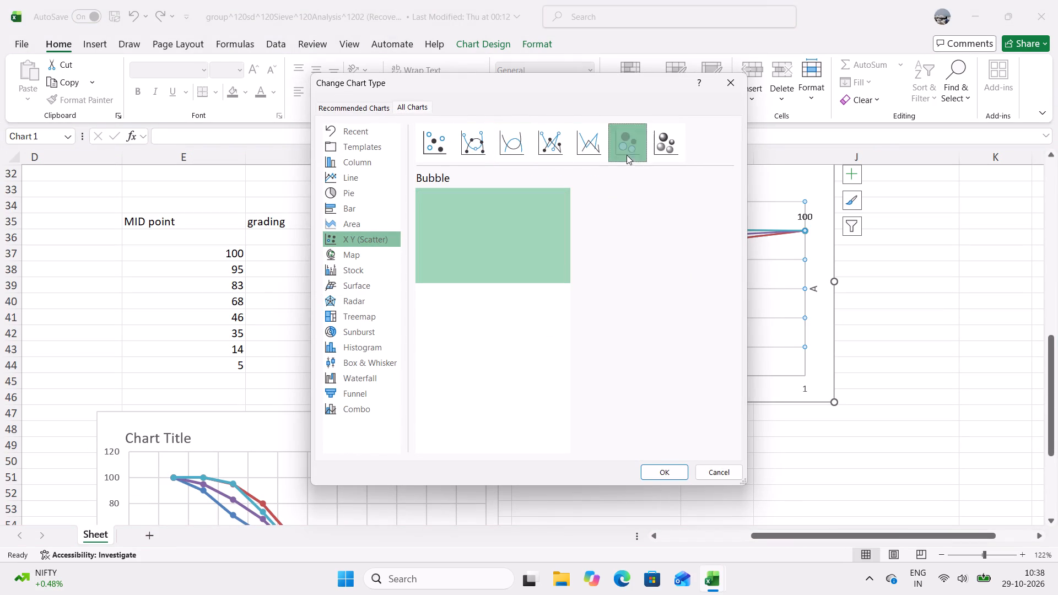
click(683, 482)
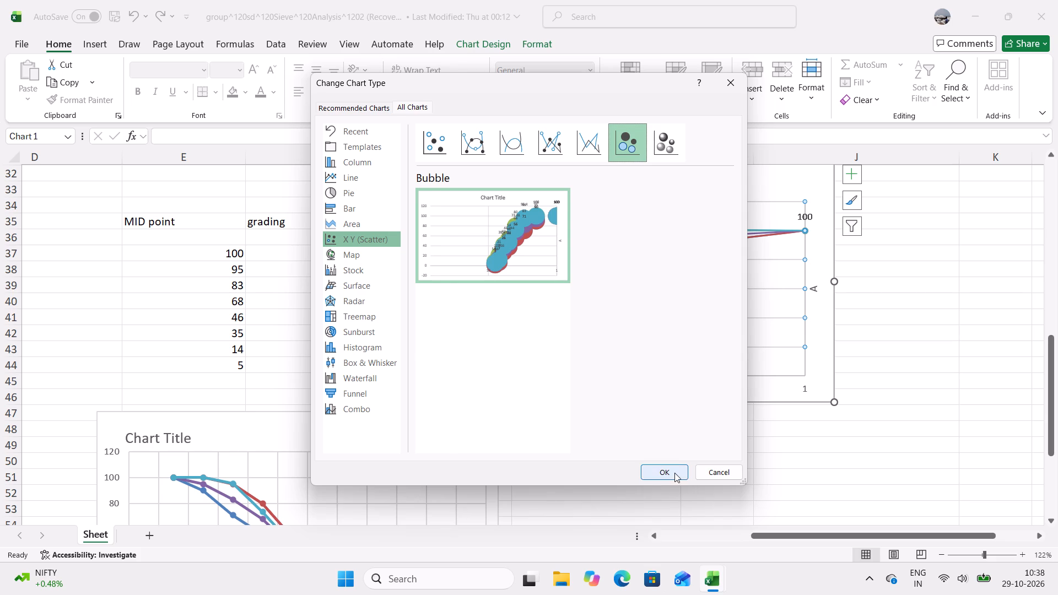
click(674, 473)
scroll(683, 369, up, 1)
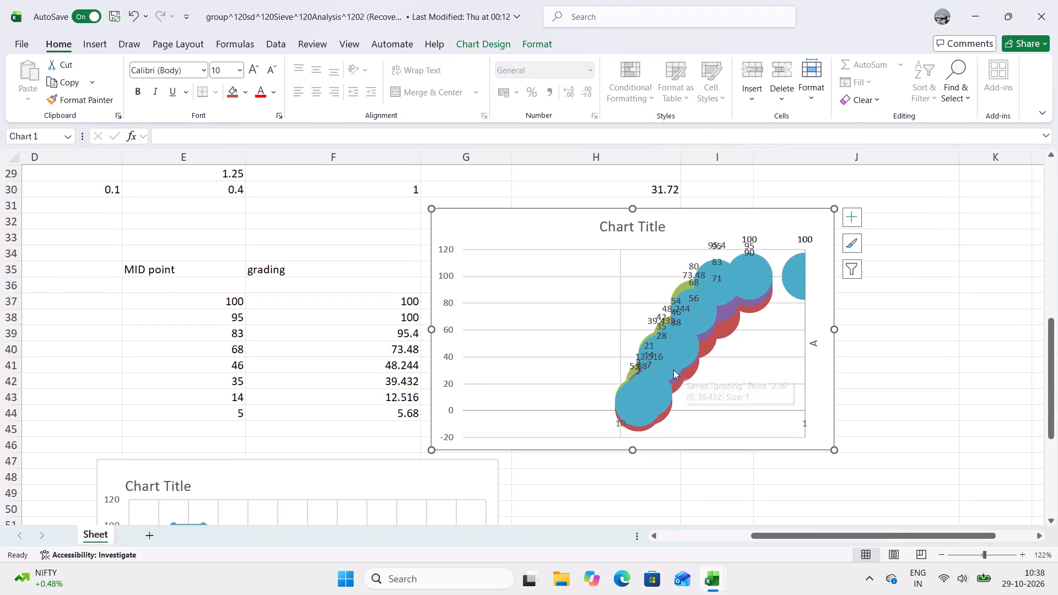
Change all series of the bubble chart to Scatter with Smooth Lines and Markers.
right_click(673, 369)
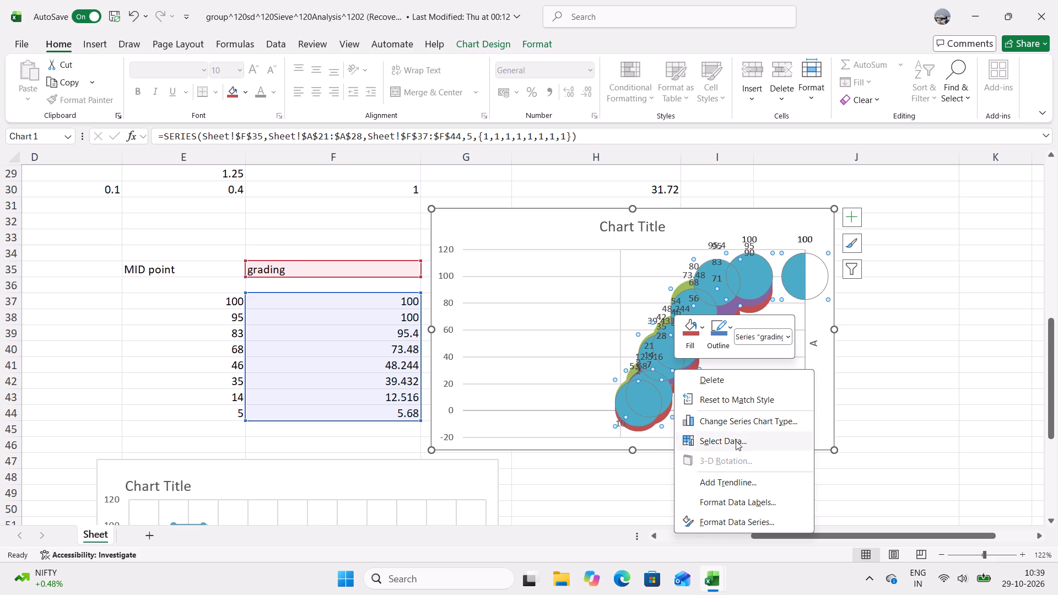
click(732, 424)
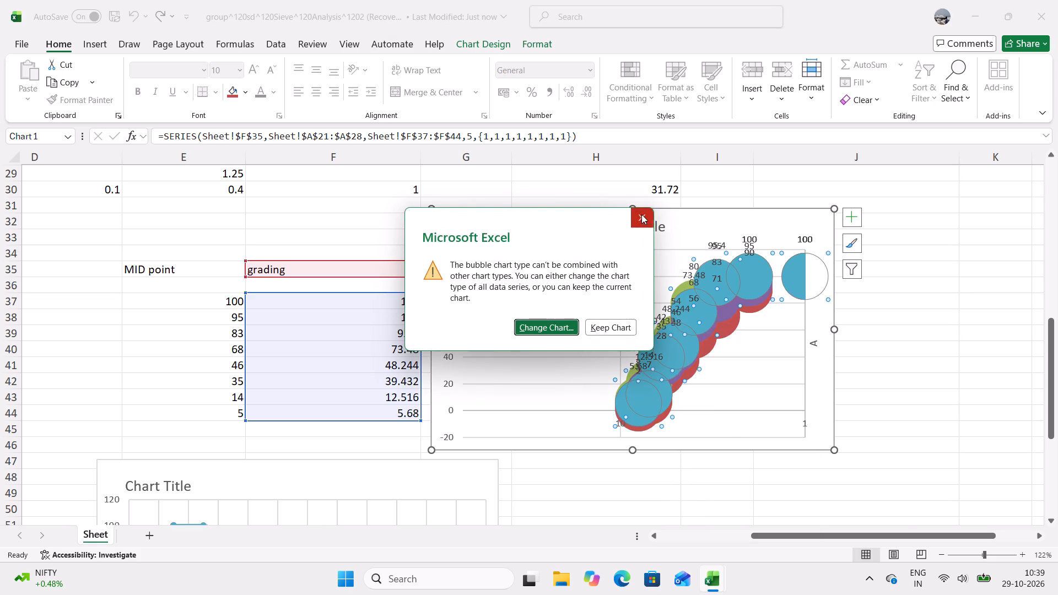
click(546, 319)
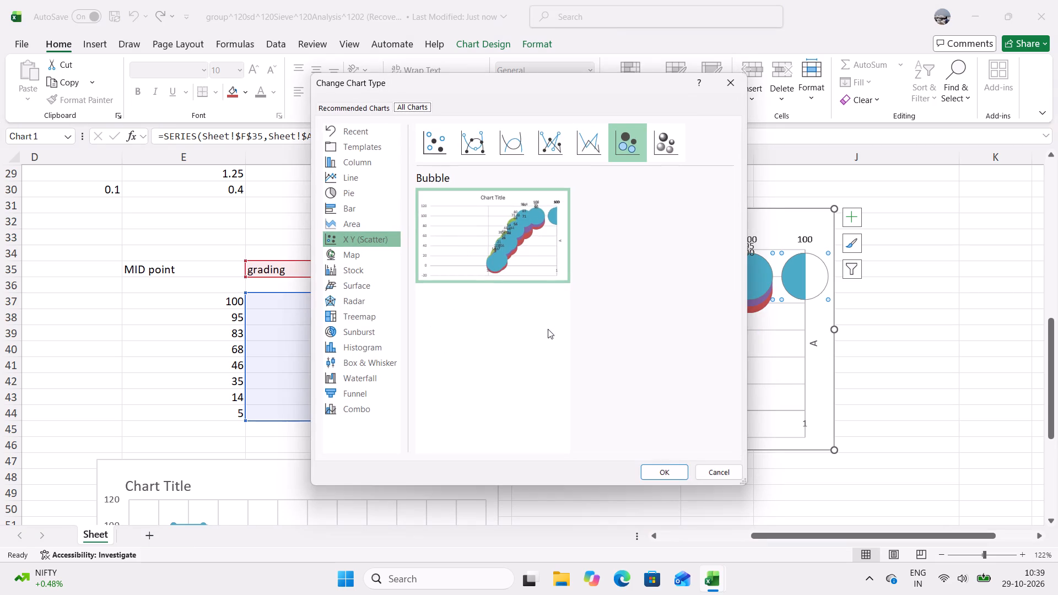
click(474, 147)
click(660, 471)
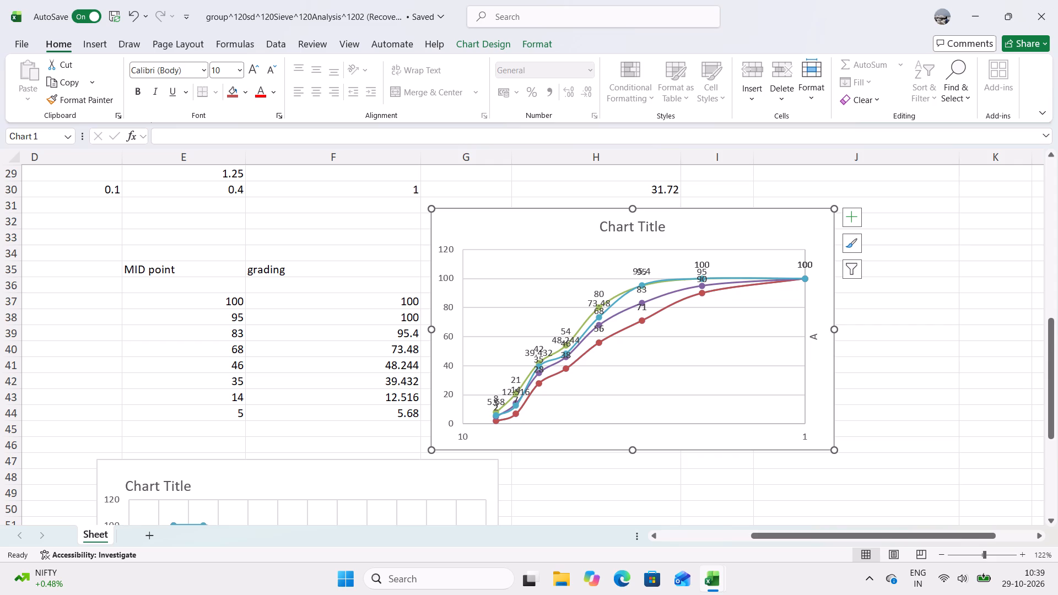
Close the recovered sieve analysis workbook, returning to the SA coordinate workbook.
right_click(604, 318)
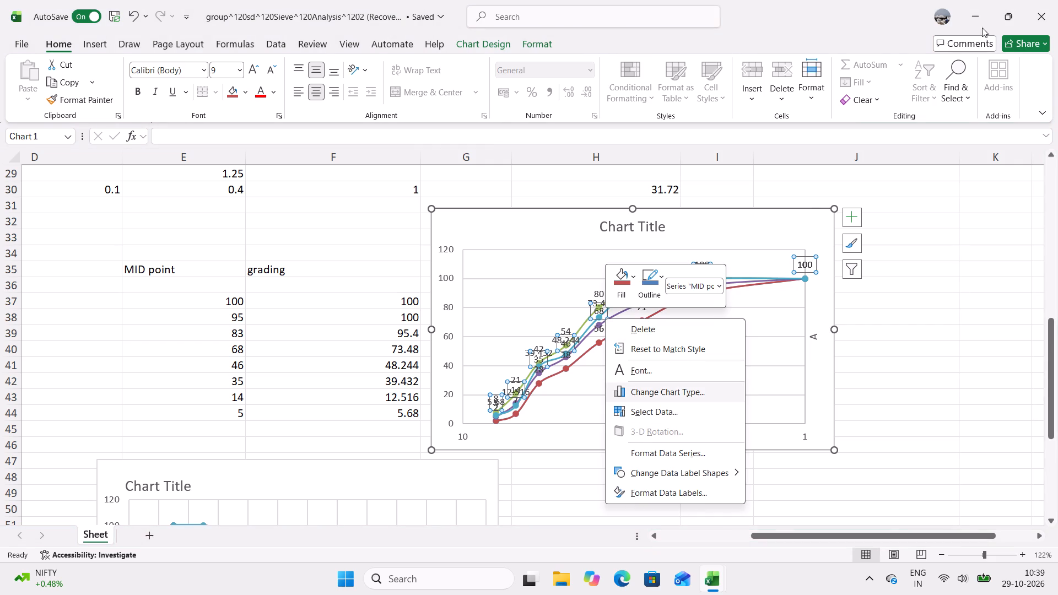
click(1044, 18)
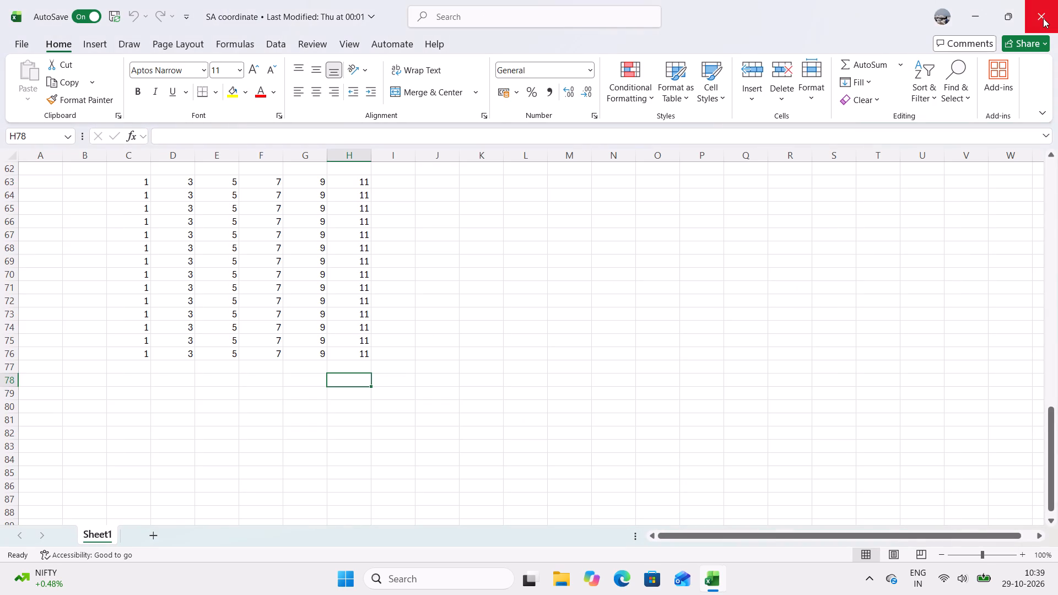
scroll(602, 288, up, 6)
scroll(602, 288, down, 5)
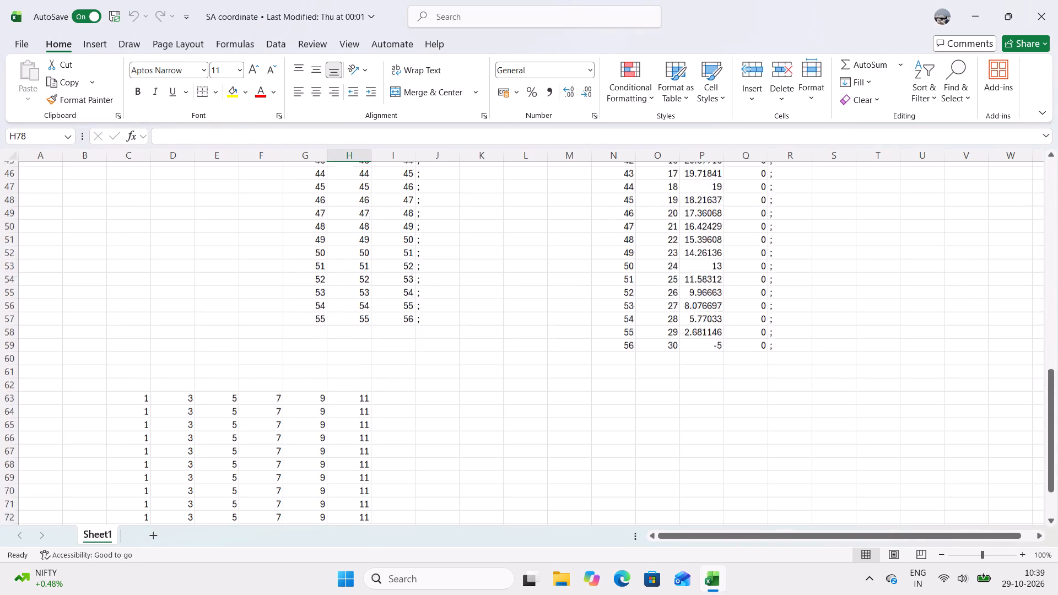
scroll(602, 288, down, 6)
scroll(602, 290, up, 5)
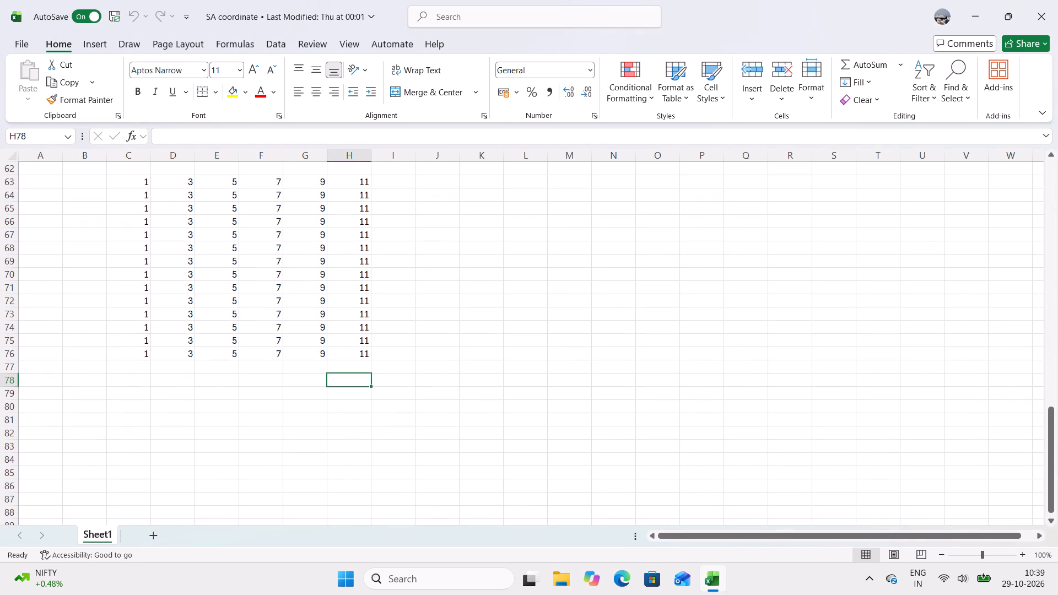
Insert a blank Scatter with Smooth Lines and Markers chart at the empty cell N69 of the SA coordinate sheet.
right_click(611, 261)
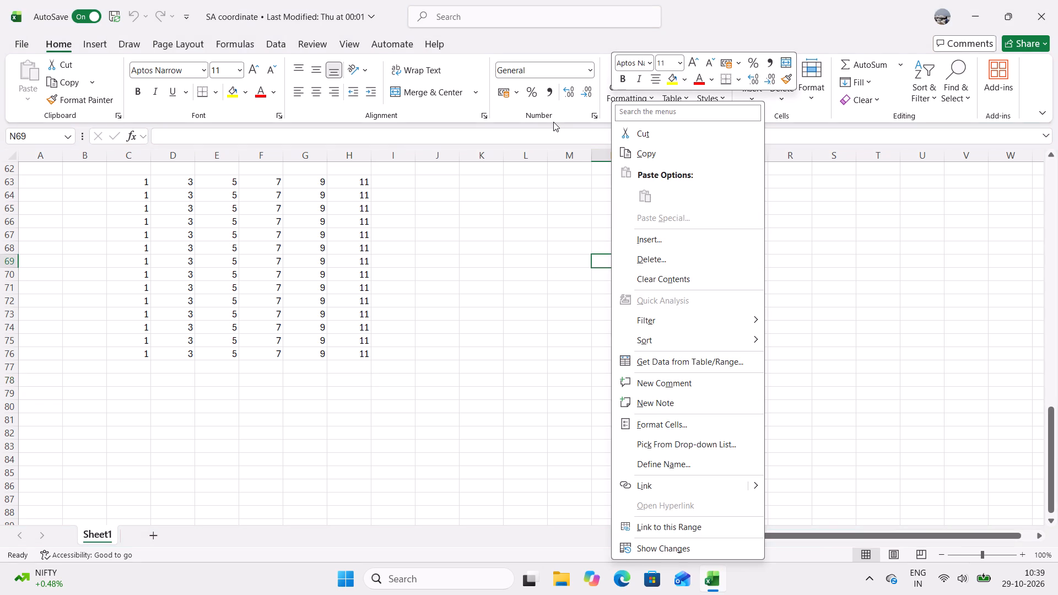
click(100, 40)
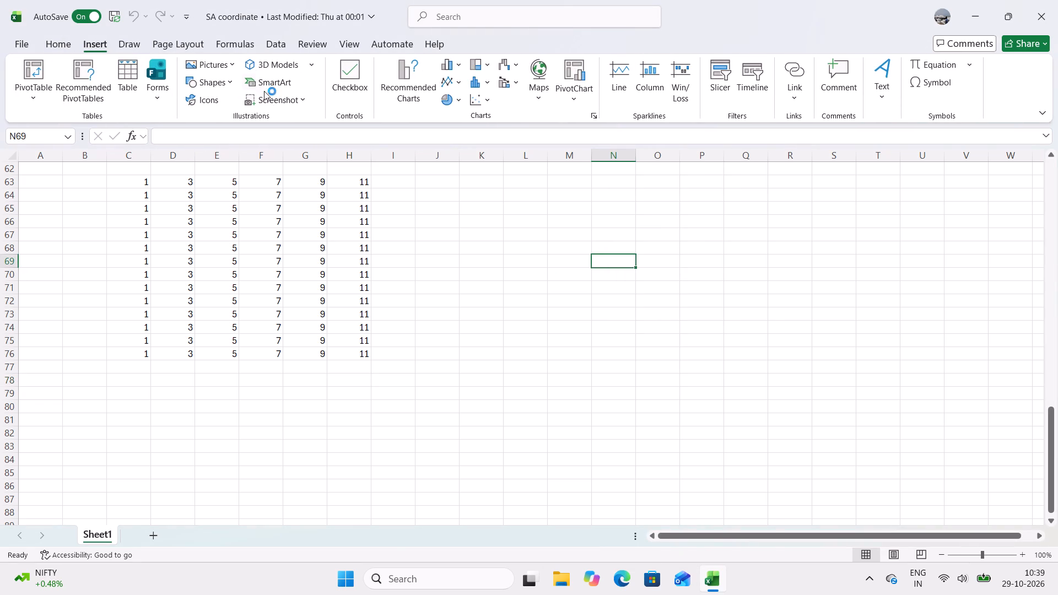
click(471, 93)
click(530, 156)
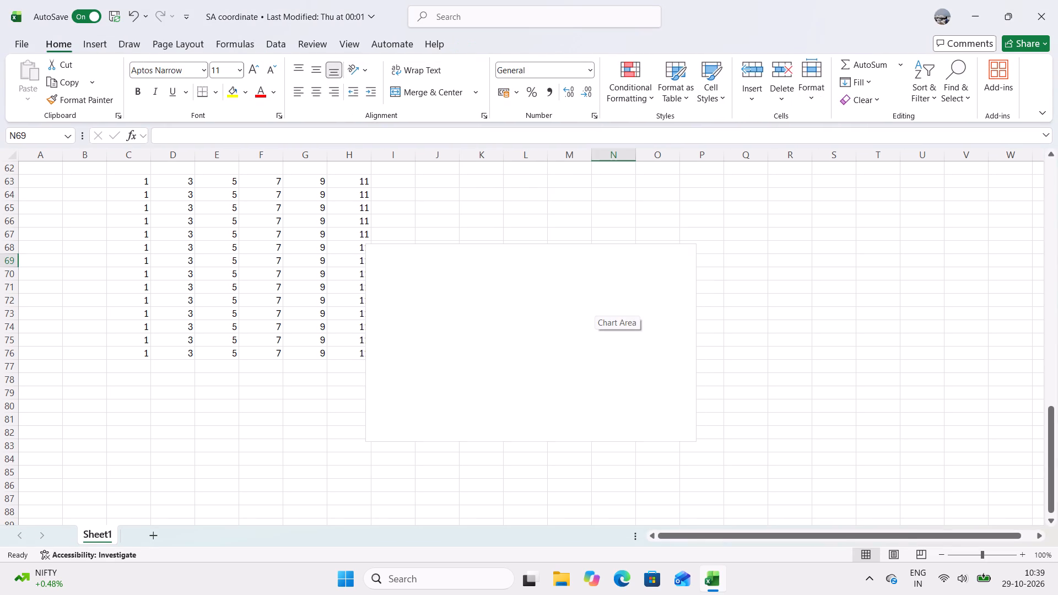
right_click(469, 330)
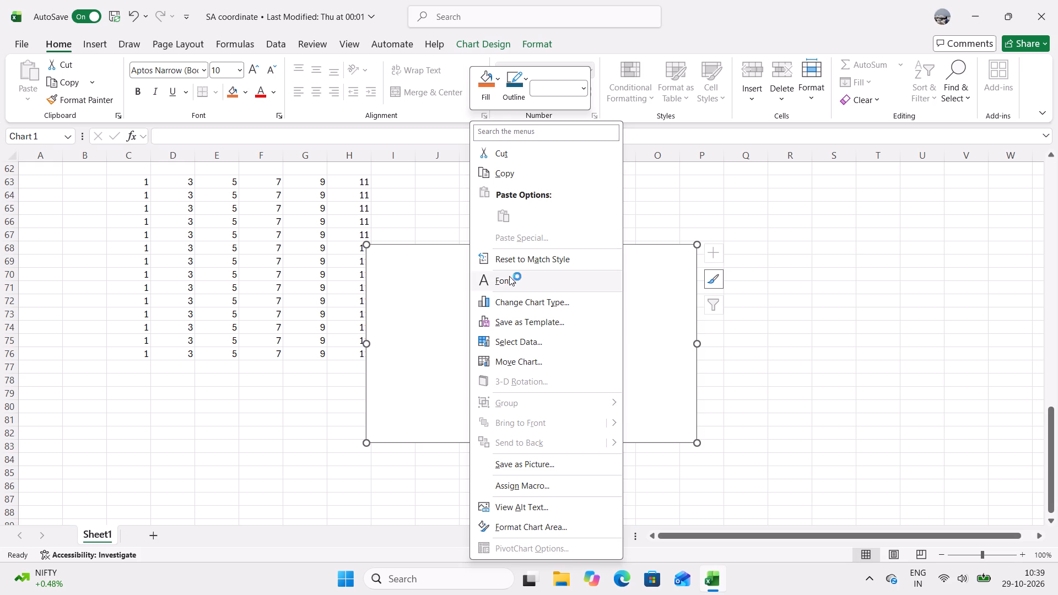
click(716, 189)
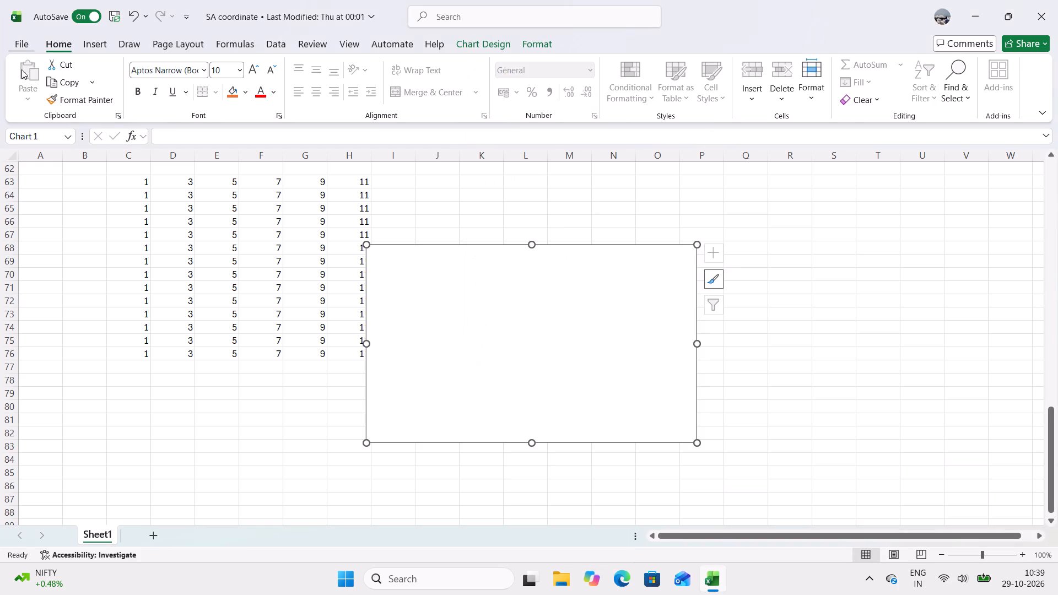
Open the recent workbook group sd Sieve Analysis 2.
click(23, 50)
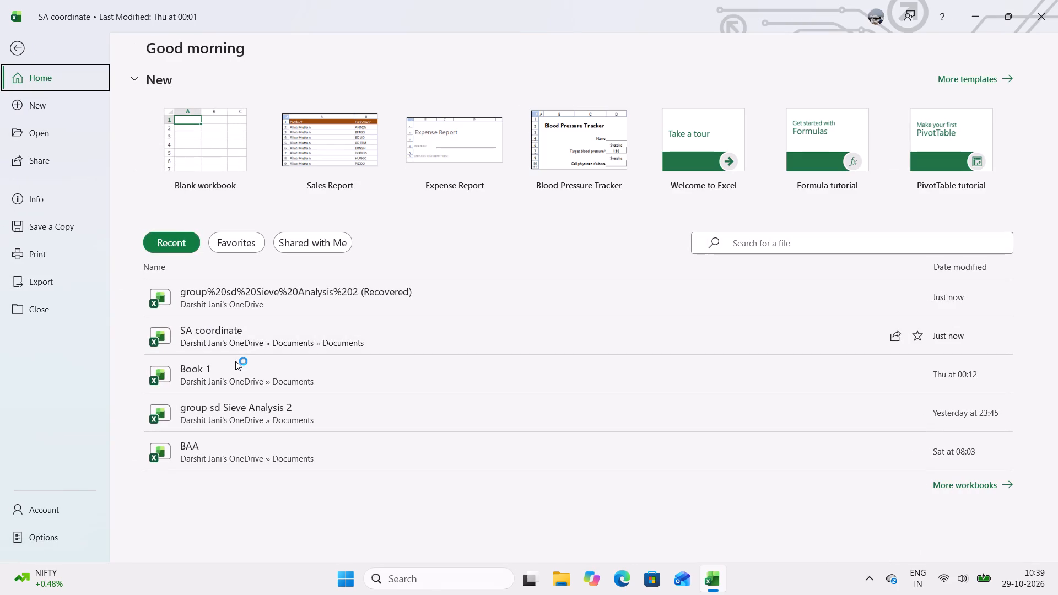
click(246, 403)
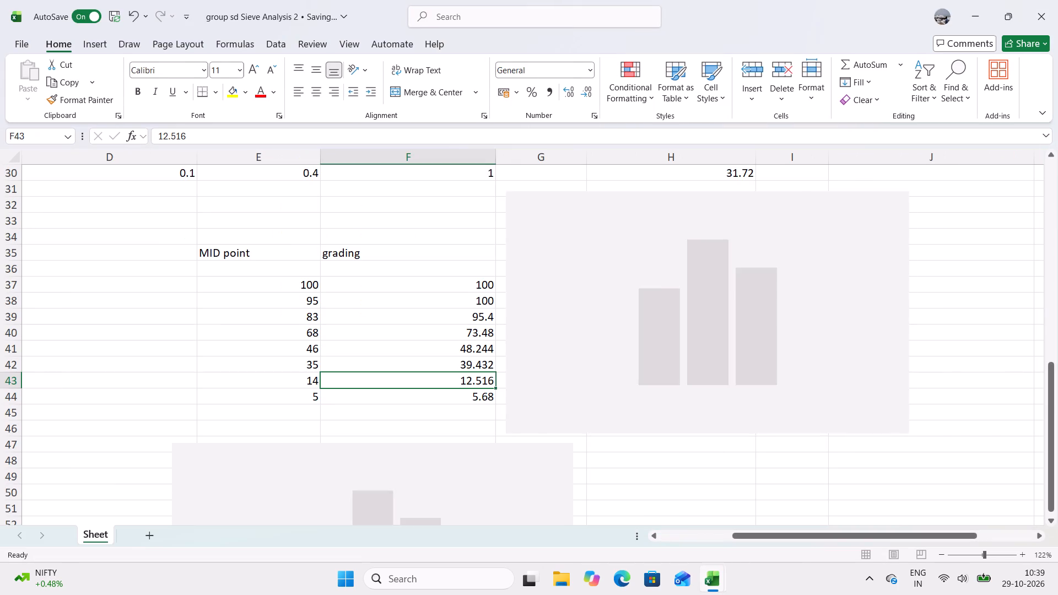
Examine the two grading charts, the percent-passing table and the LL and UL columns of the sheet.
scroll(509, 393, down, 3)
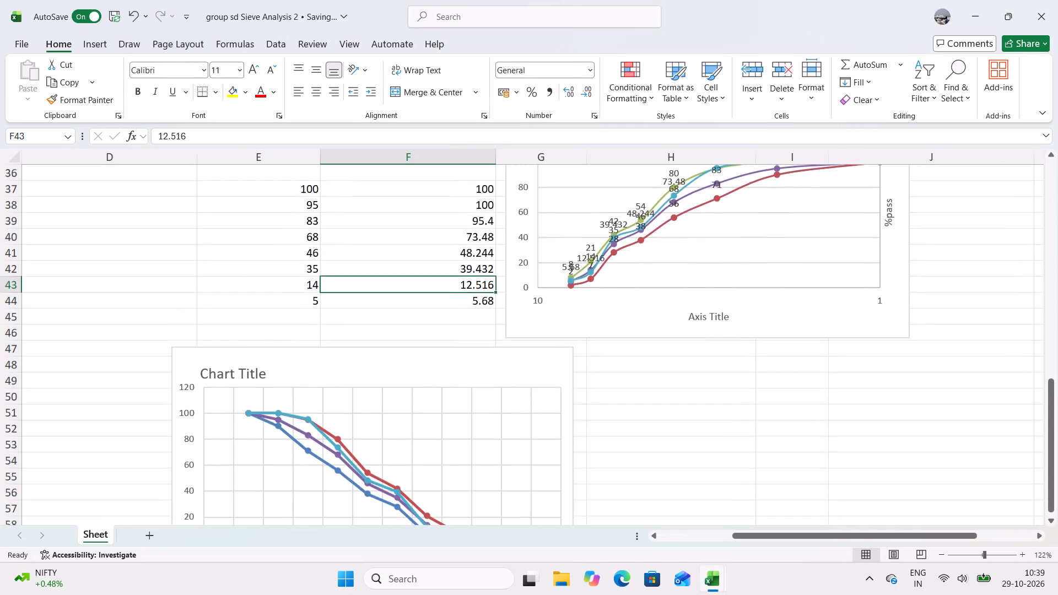
scroll(509, 393, down, 4)
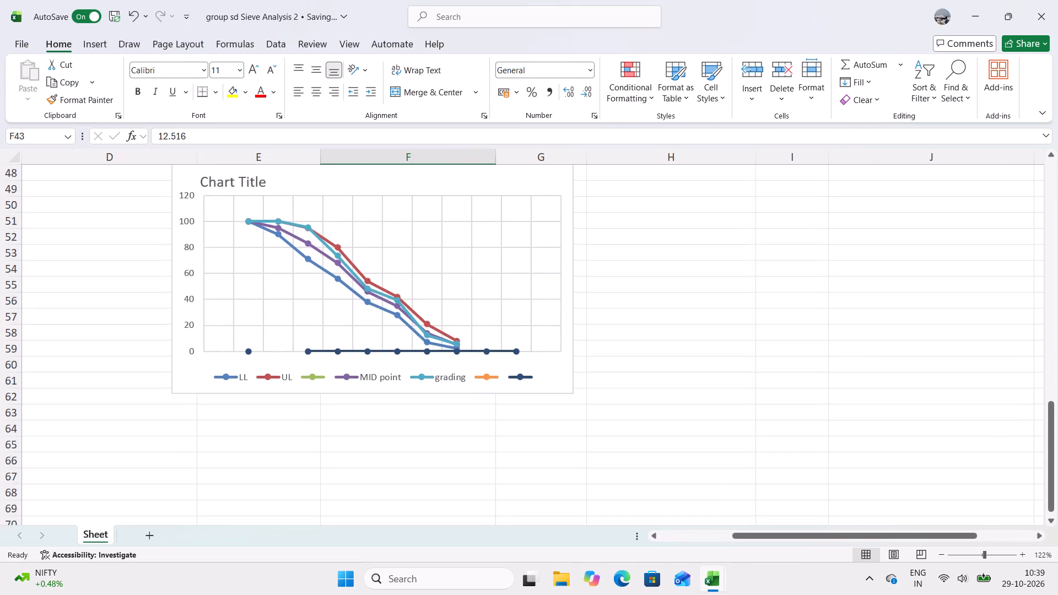
scroll(505, 412, down, 2)
scroll(509, 418, up, 17)
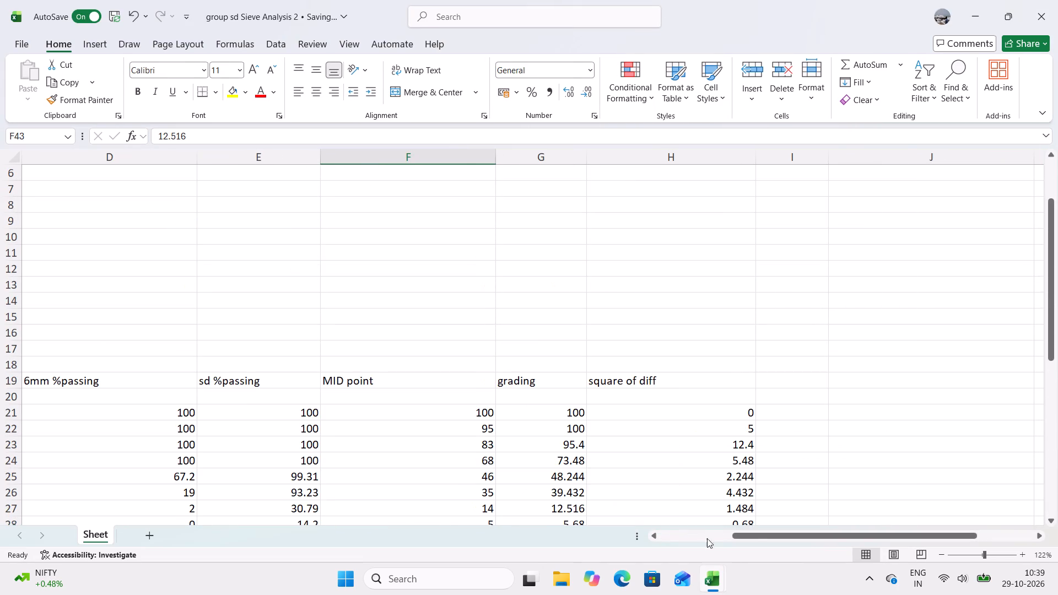
drag(764, 535, 865, 529)
scroll(855, 454, up, 9)
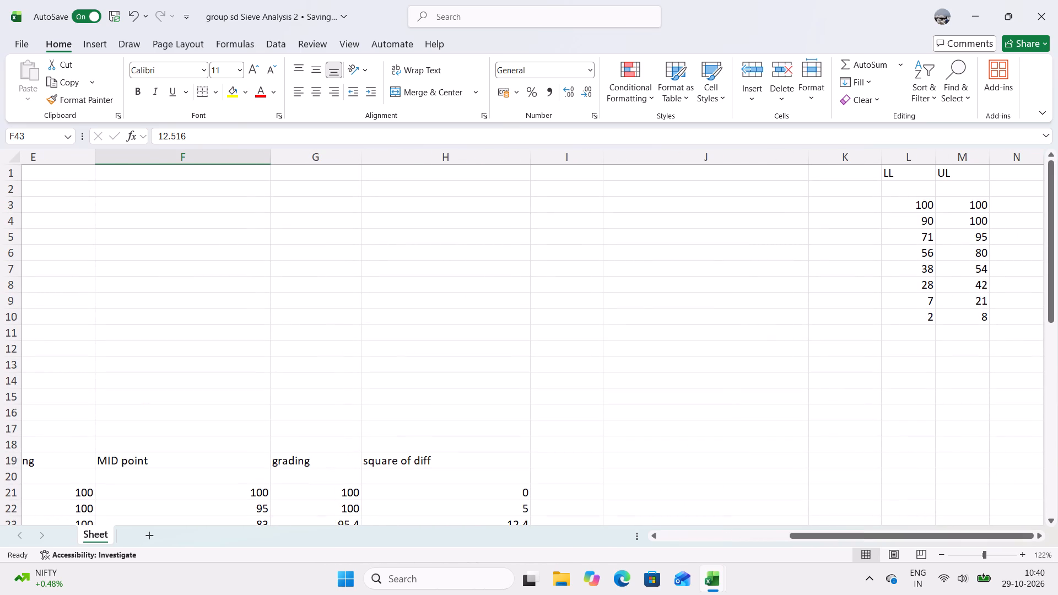
Insert a blank Scatter with Smooth Lines and Markers chart from empty cell H10, above the percent-passing table.
right_click(439, 316)
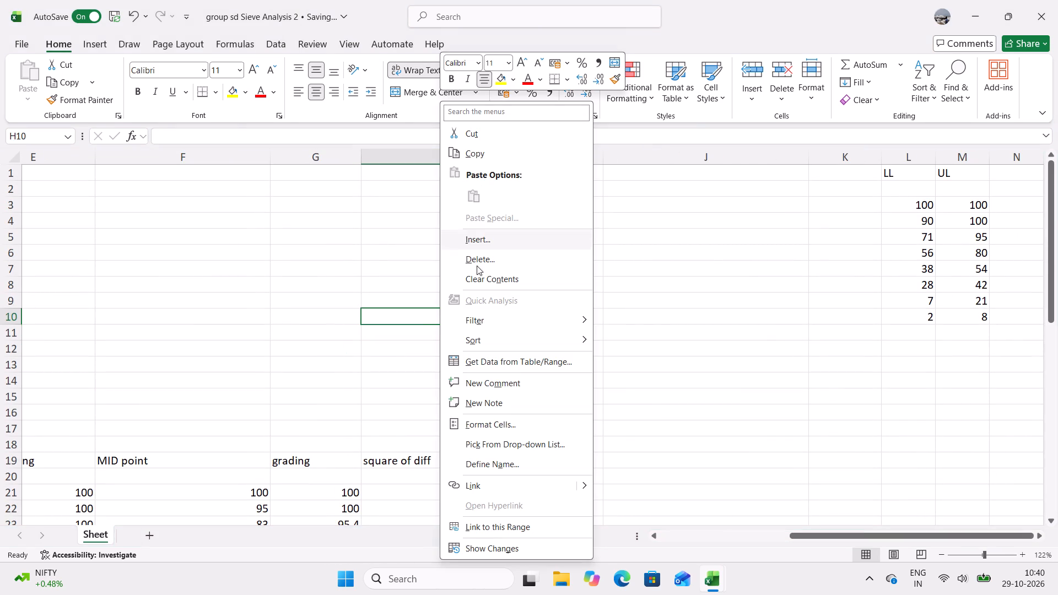
click(191, 232)
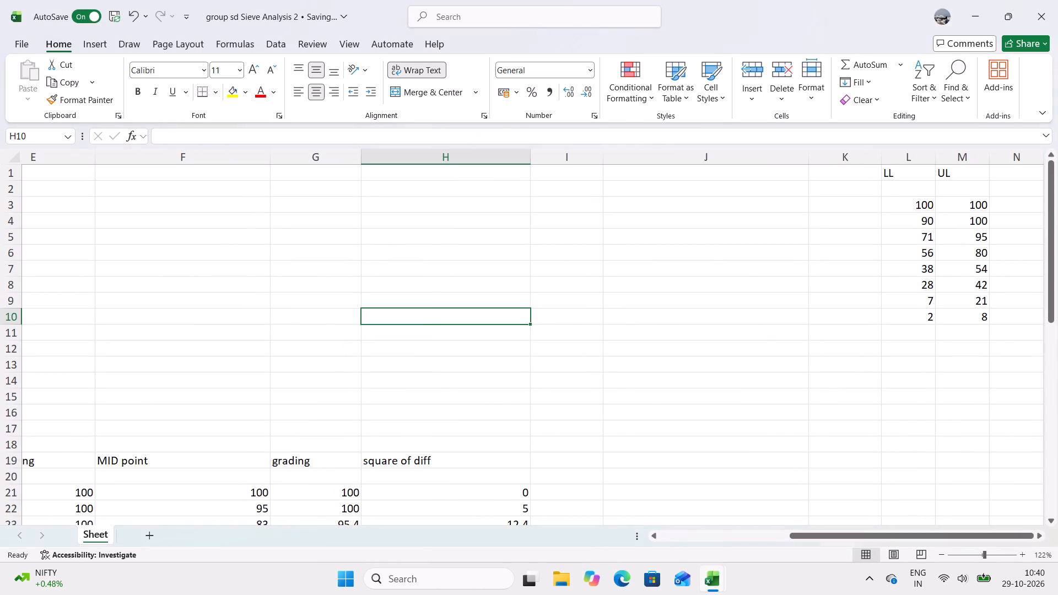
click(92, 43)
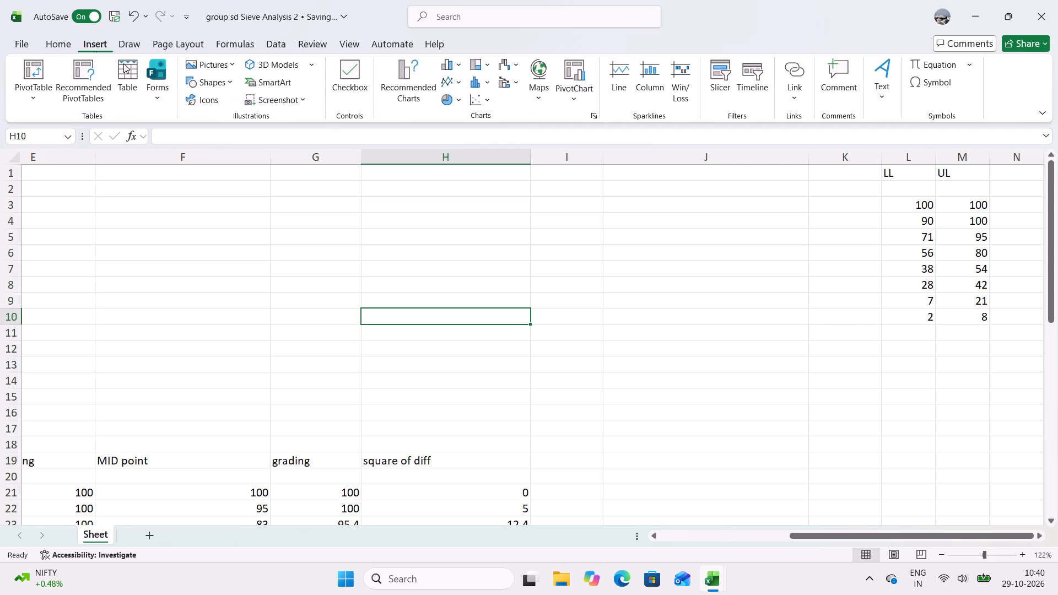
click(479, 105)
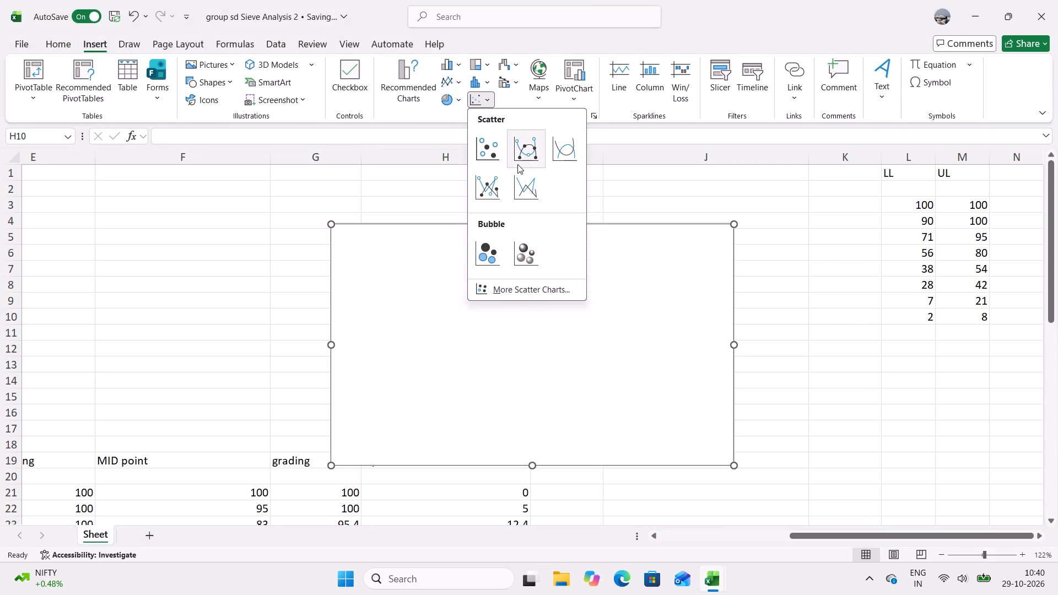
click(517, 164)
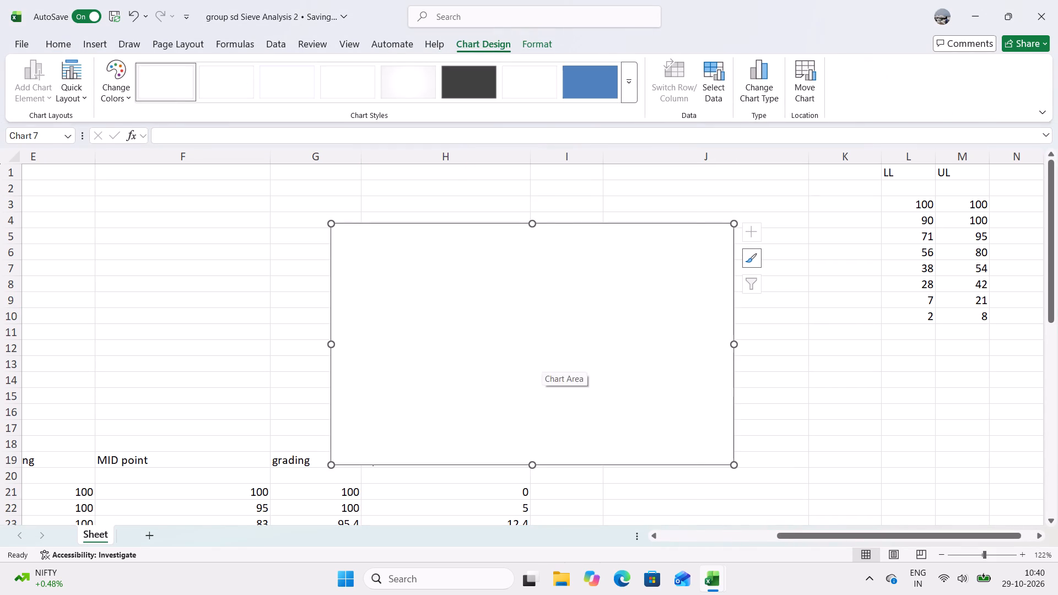
Add a data series to the blank chart, named from Size (mm) in A19, with X values A21:A28.
right_click(542, 362)
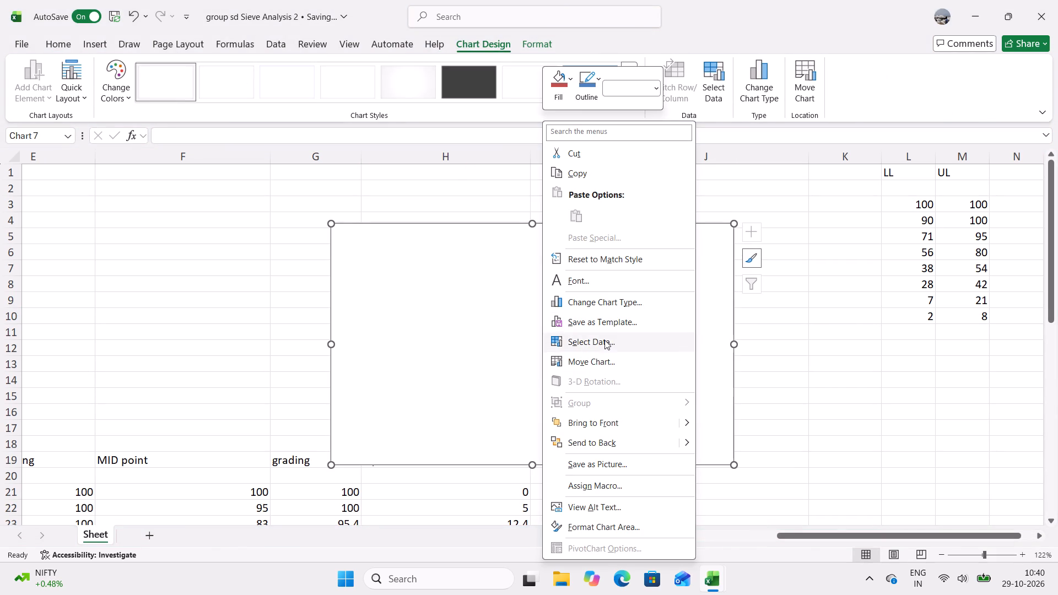
click(604, 340)
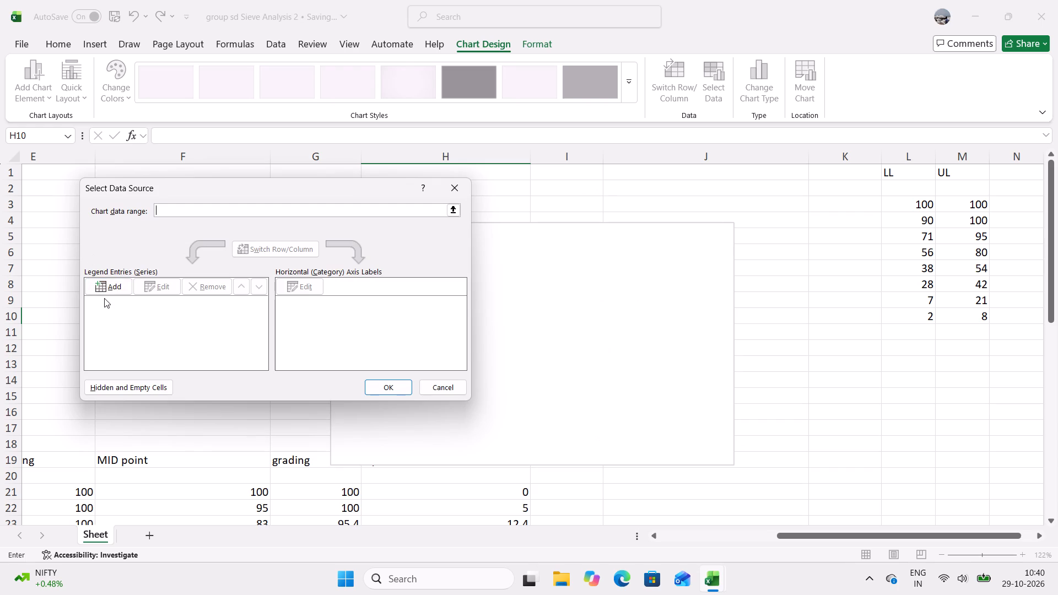
click(110, 285)
scroll(264, 372, down, 4)
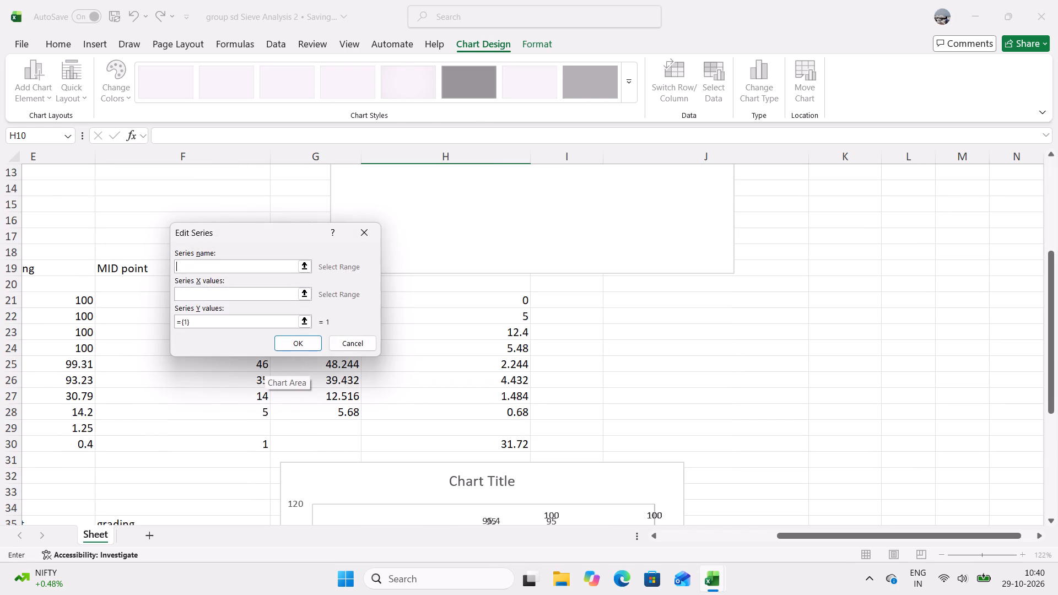
drag(903, 534, 674, 558)
click(56, 267)
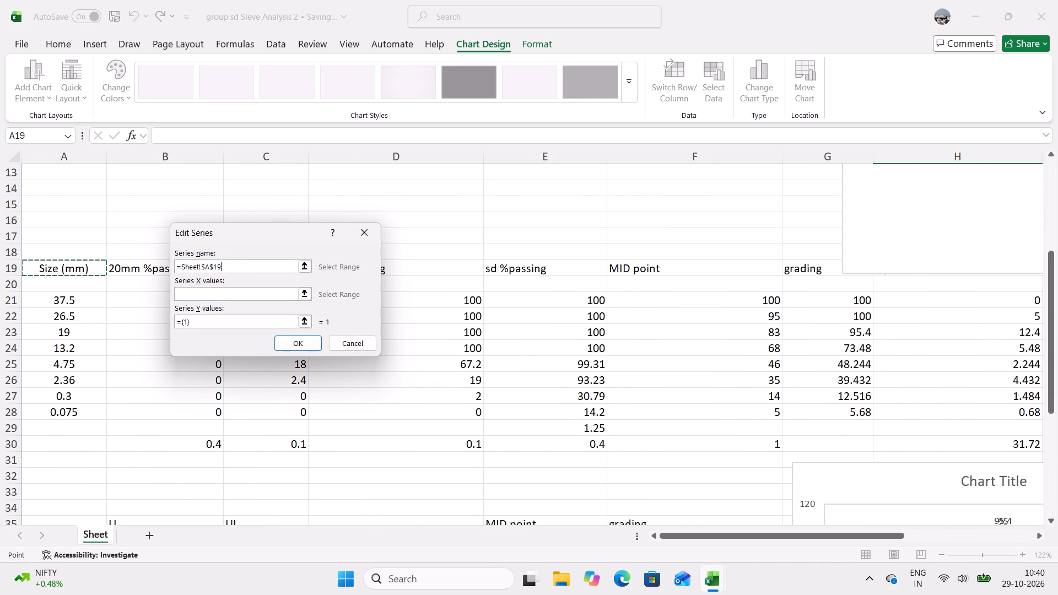
click(202, 293)
drag(45, 297, 55, 388)
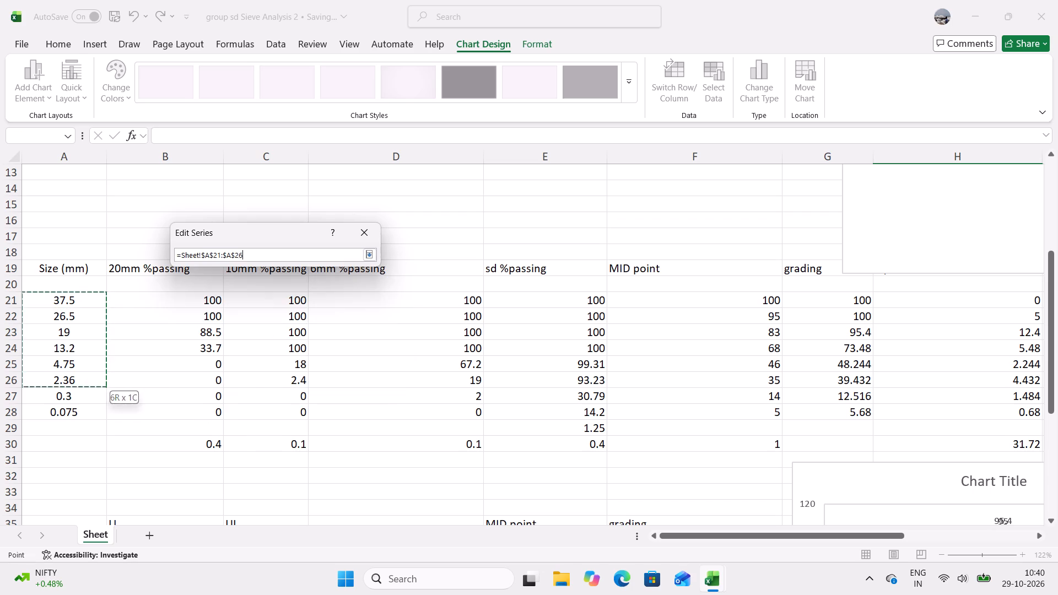
drag(55, 388, 62, 415)
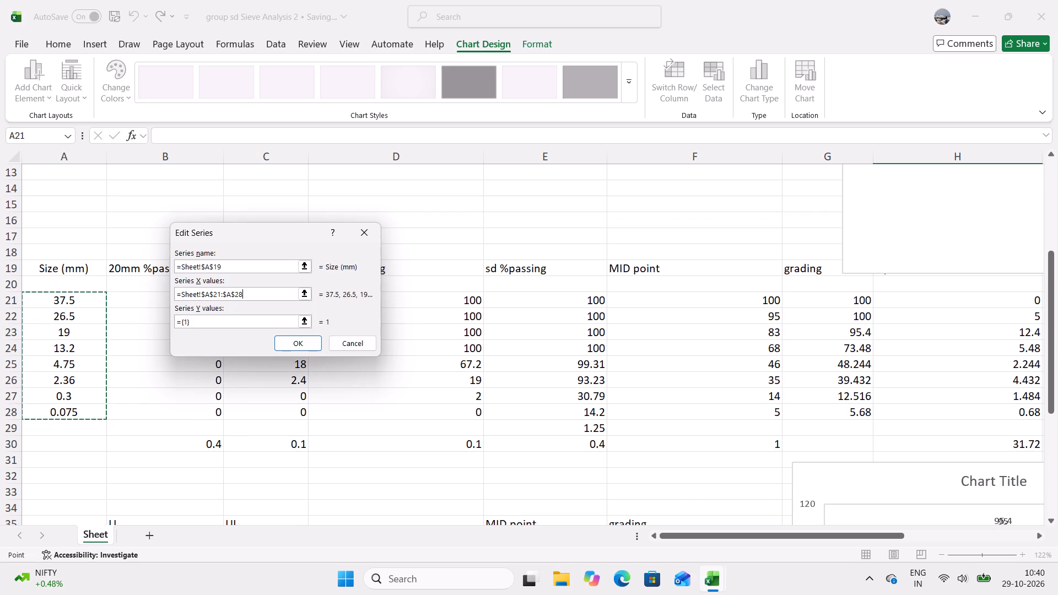
Set the Size (mm) series' Y values to 1 and accept the series.
drag(195, 319, 184, 319)
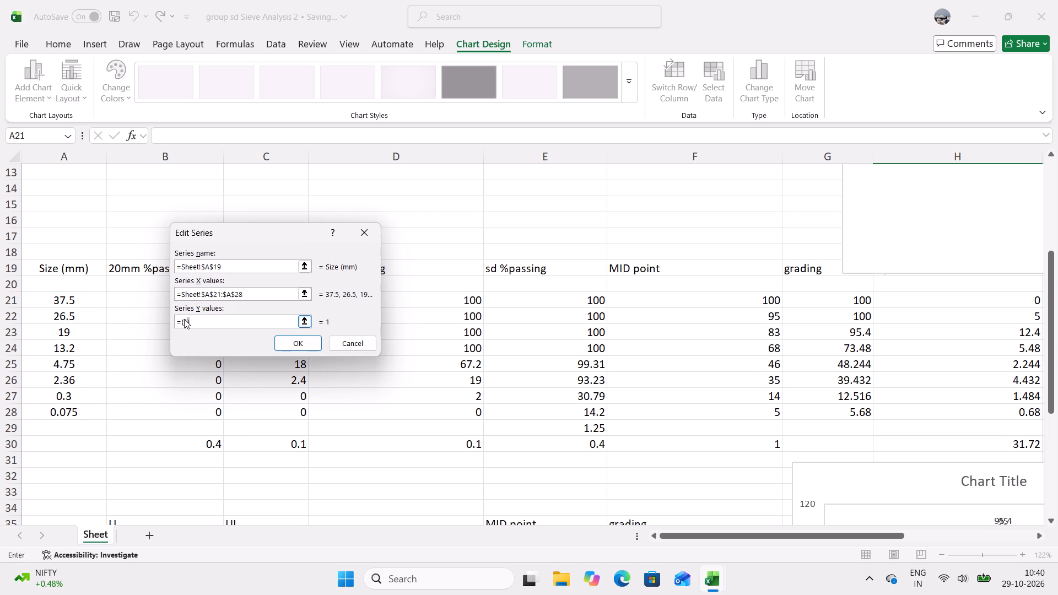
drag(184, 319, 182, 322)
key(BackSpace)
drag(249, 235, 377, 208)
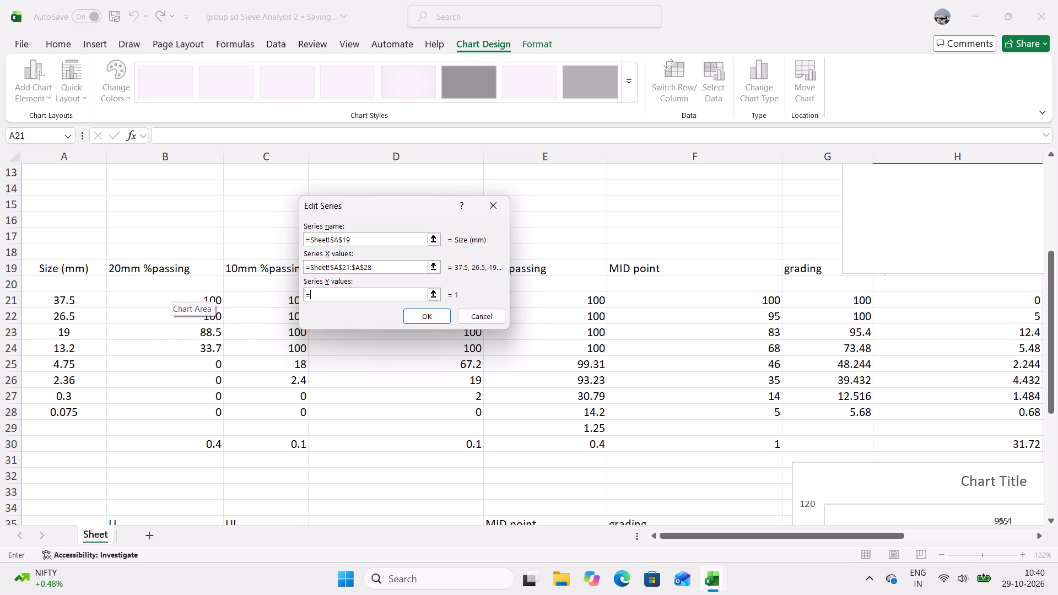
click(421, 311)
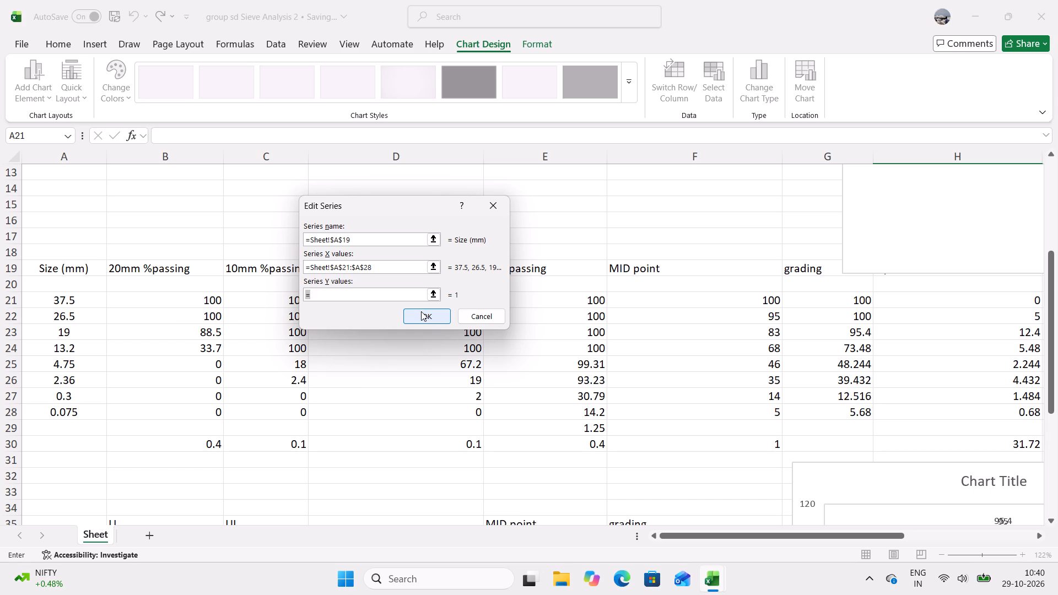
click(424, 321)
click(427, 316)
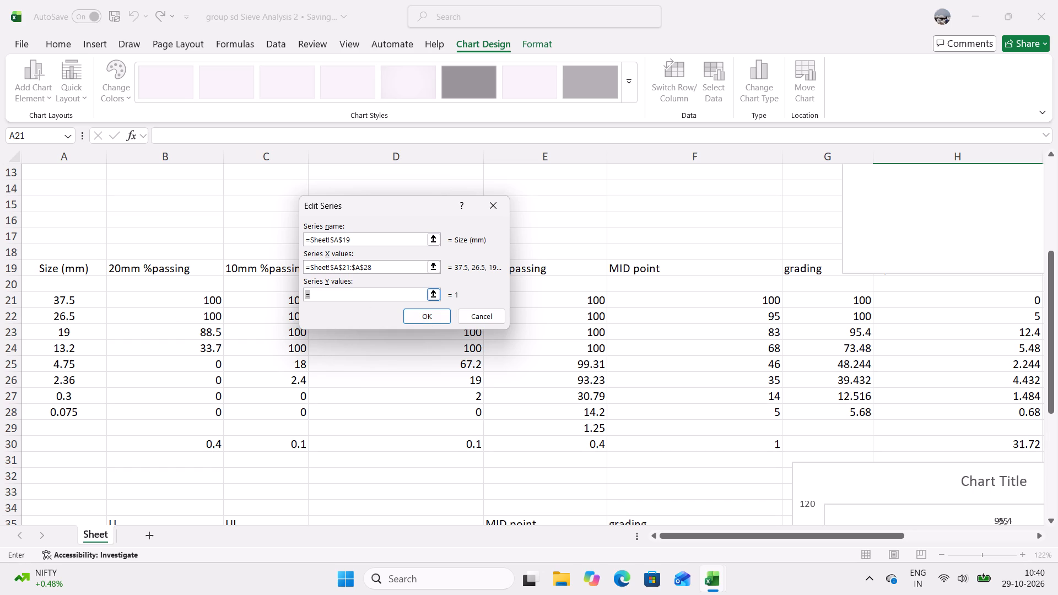
click(336, 293)
click(424, 318)
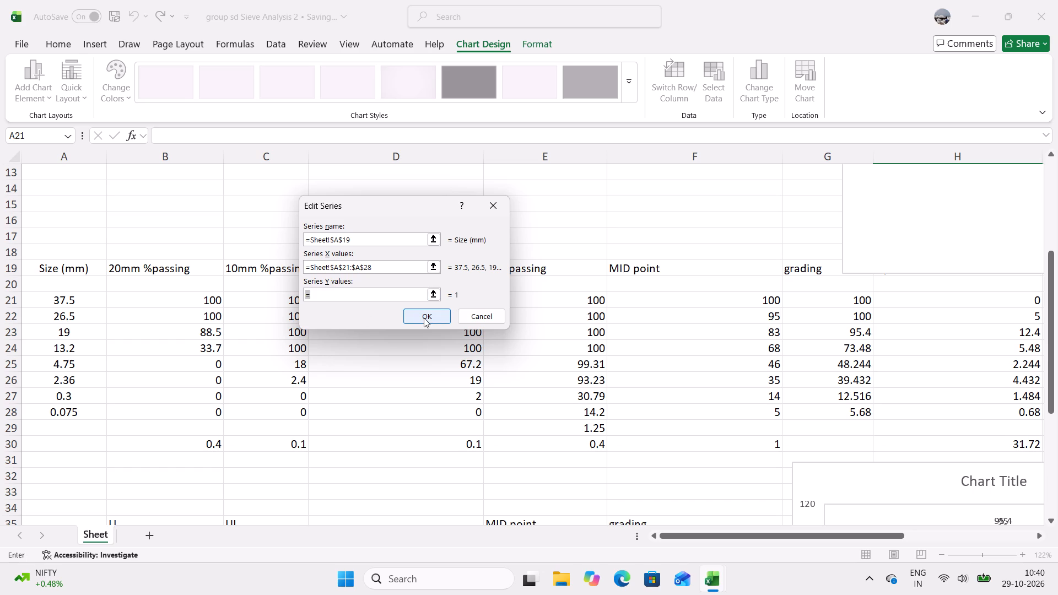
click(424, 318)
key(1)
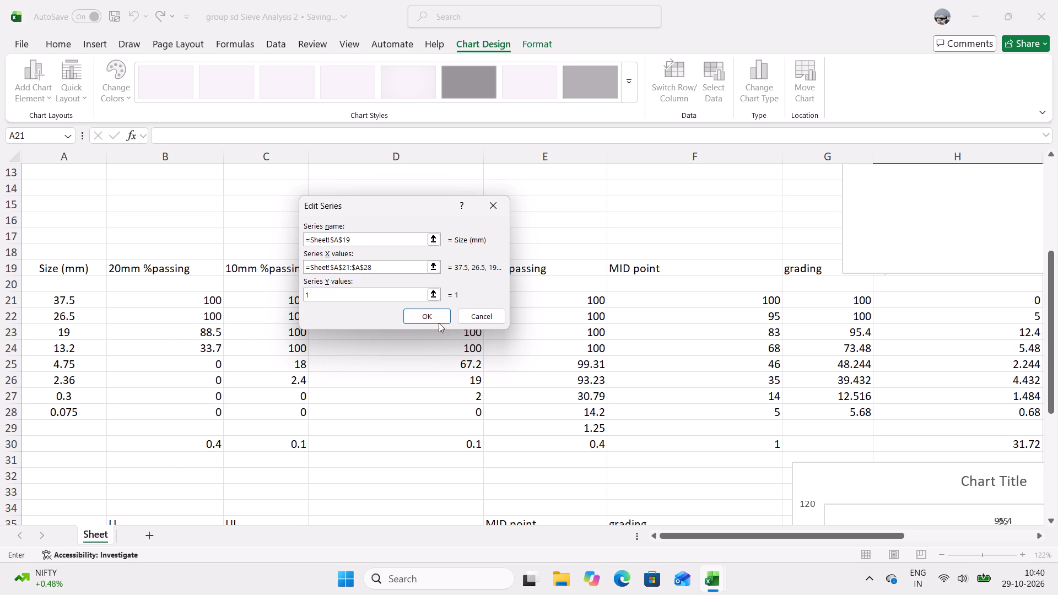
click(439, 321)
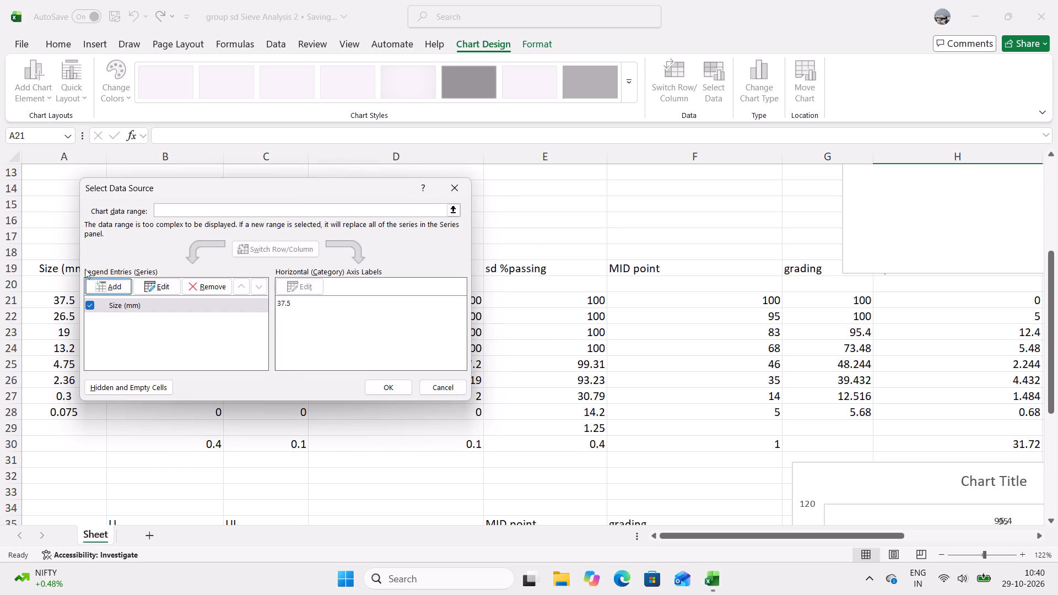
Add a data series named from 20mm %passing in B19, with X values A21:A28 and Y values B21:B28.
click(112, 286)
click(181, 267)
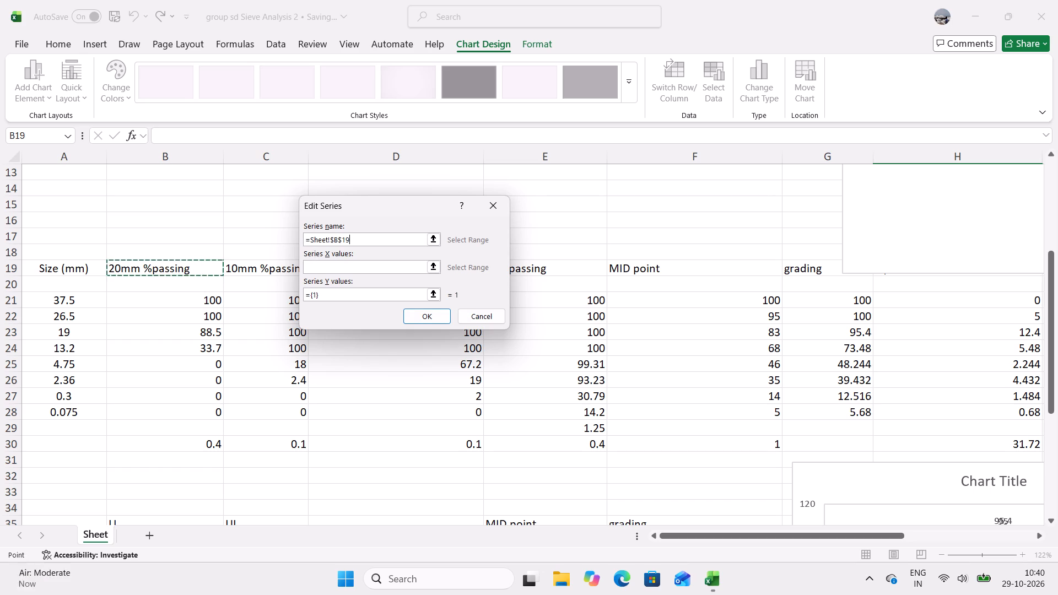
click(327, 267)
drag(89, 300, 90, 360)
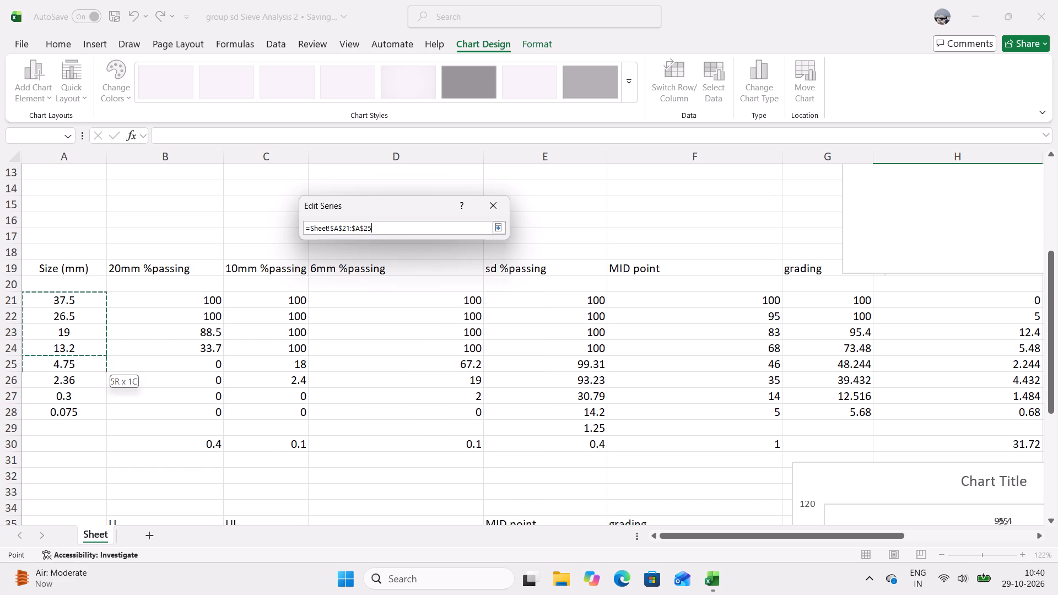
drag(90, 360, 99, 416)
drag(327, 293, 326, 293)
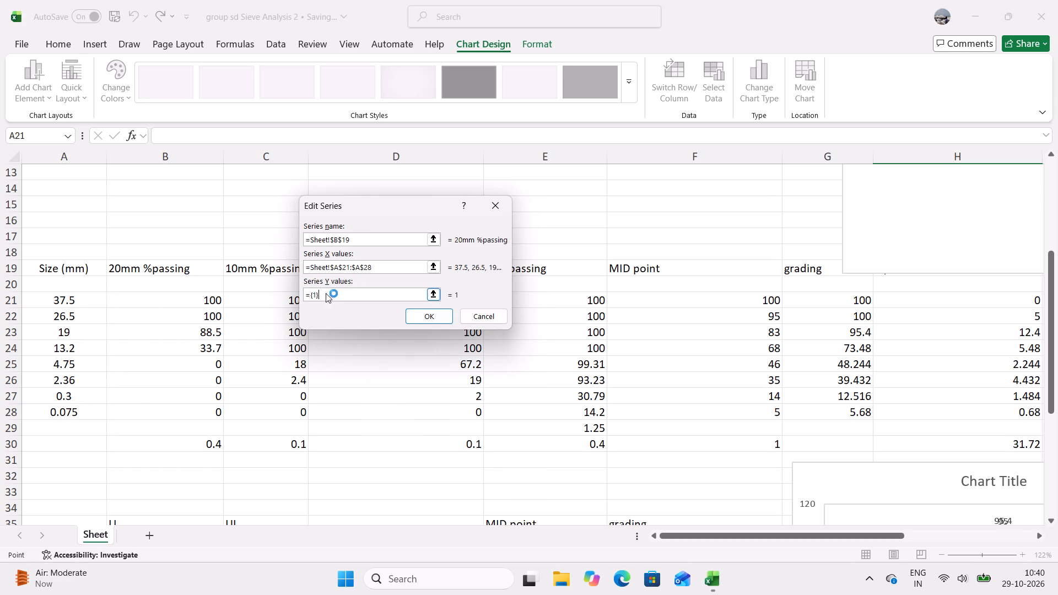
drag(326, 293, 309, 297)
key(BackSpace)
drag(181, 302, 201, 407)
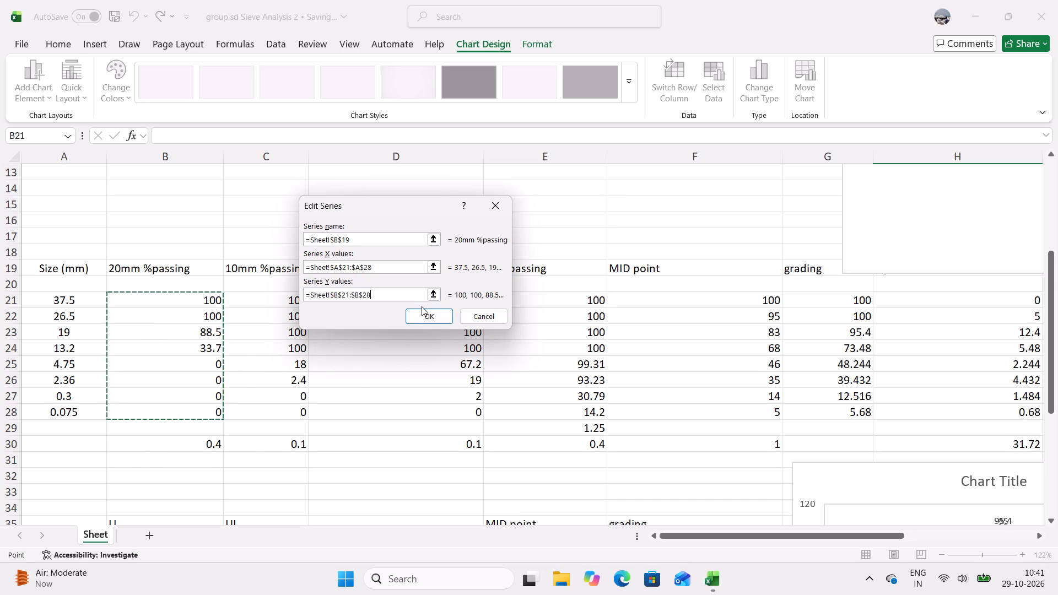
click(424, 320)
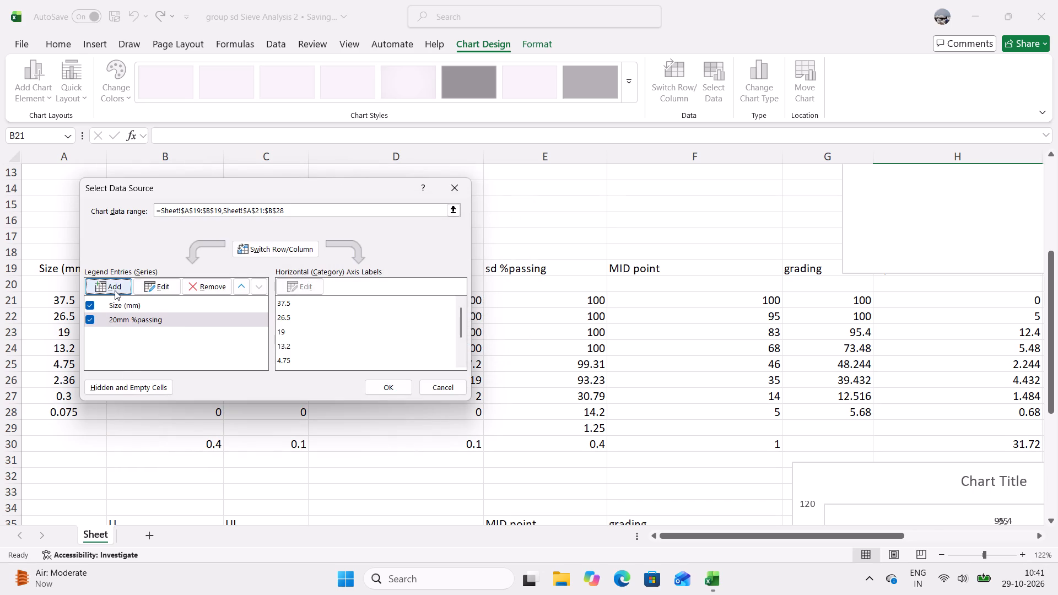
Add another data series to the chart, named from UL in C35, with X values A21:A28.
click(105, 284)
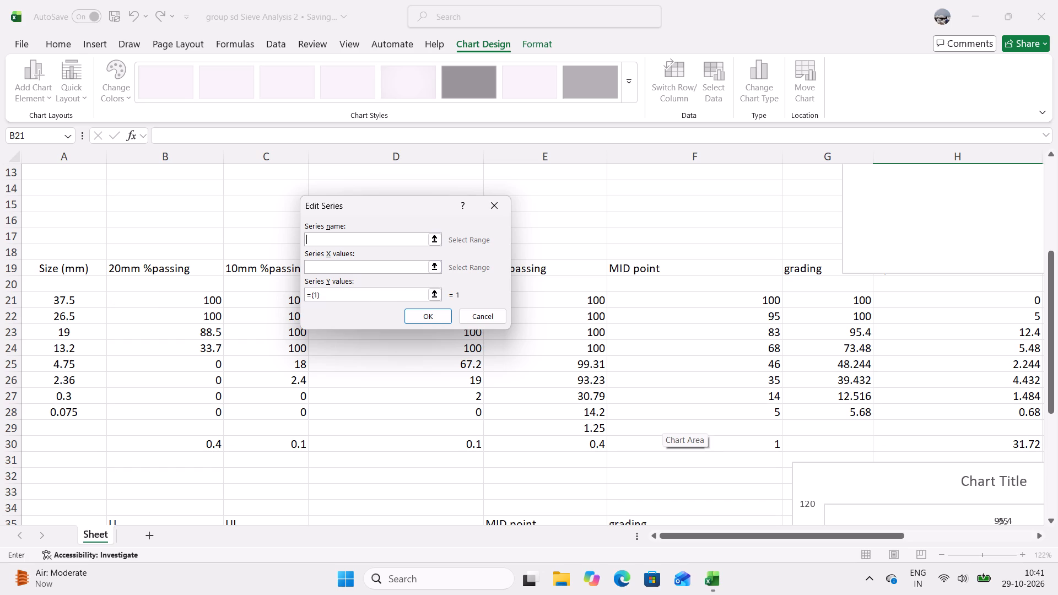
scroll(634, 320, down, 2)
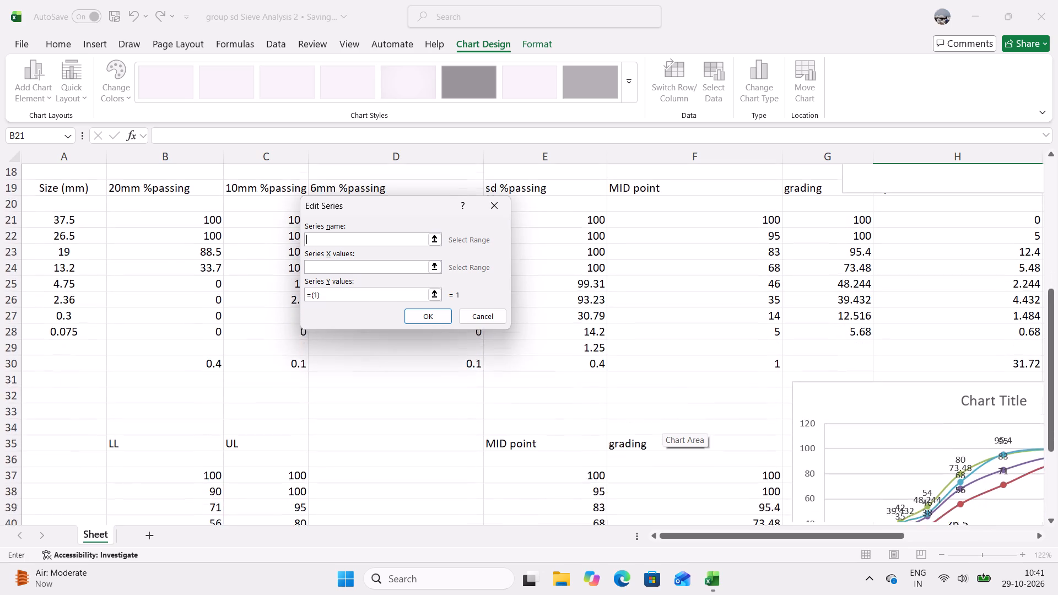
scroll(634, 322, down, 1)
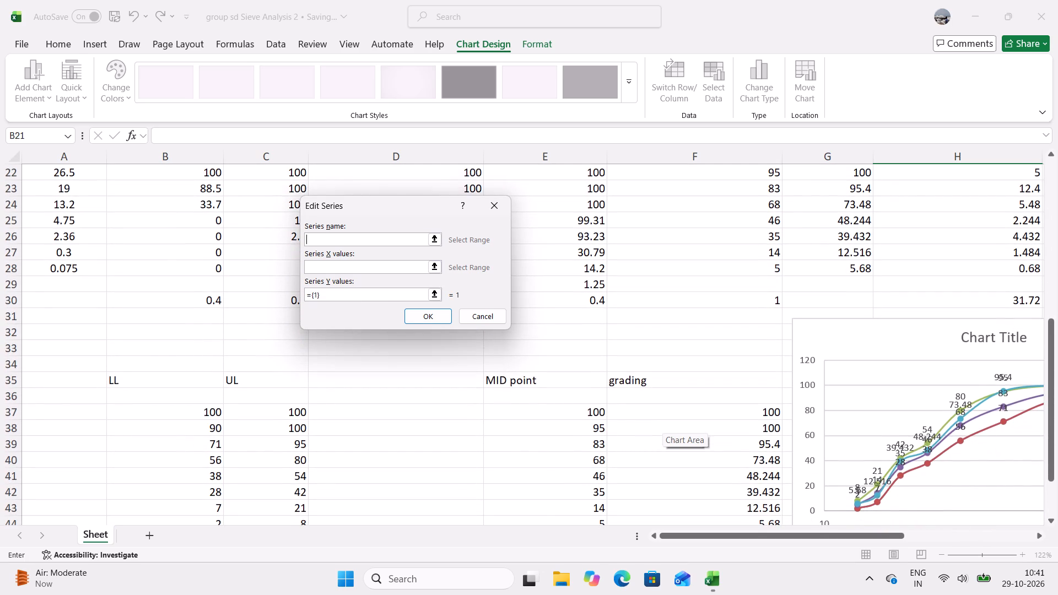
scroll(634, 322, down, 2)
scroll(634, 322, up, 2)
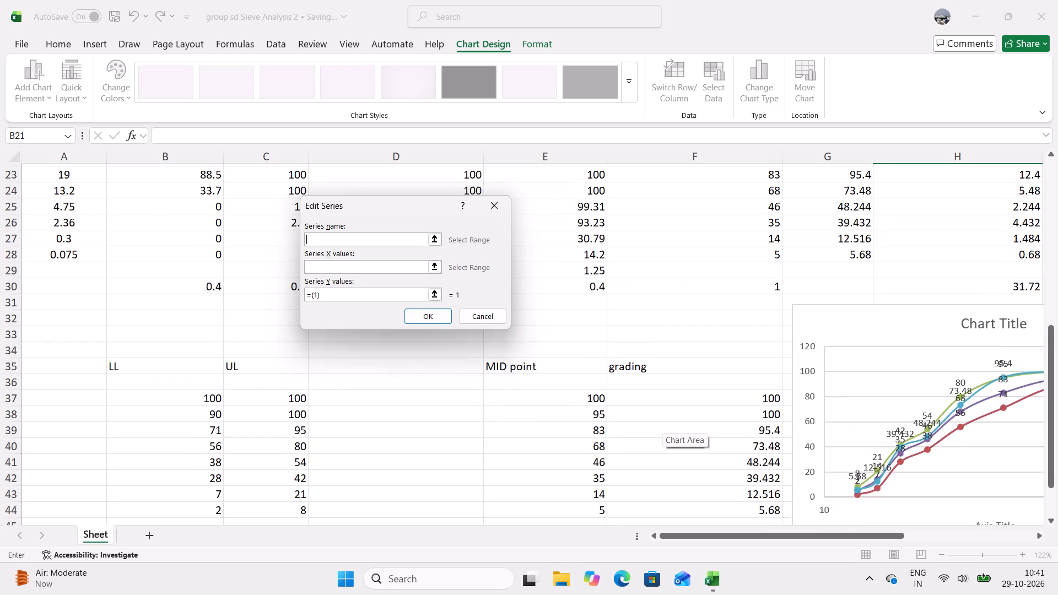
click(256, 376)
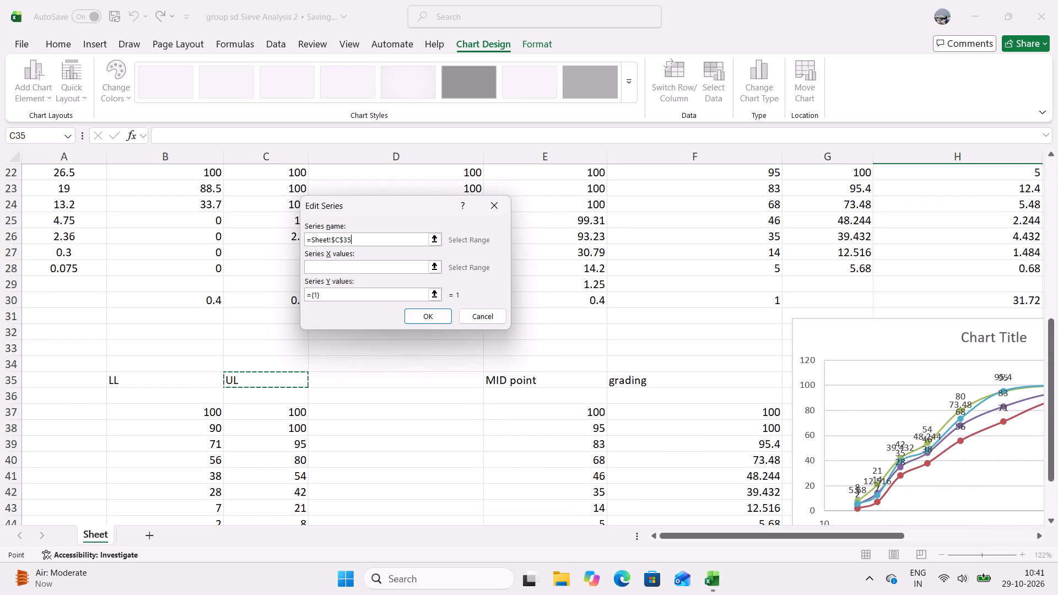
drag(427, 594, 440, 589)
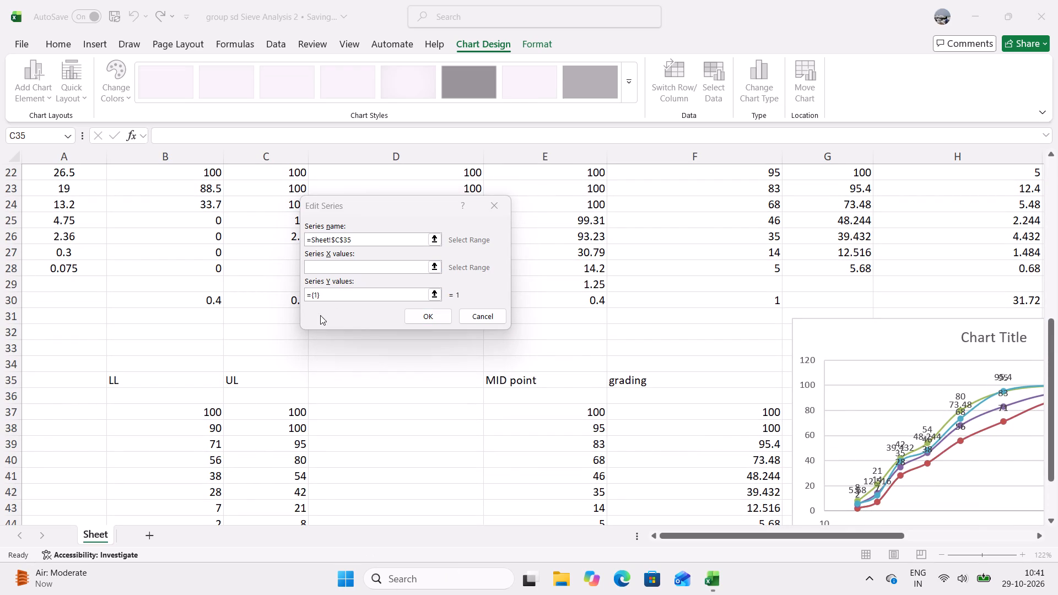
click(336, 266)
scroll(260, 338, up, 2)
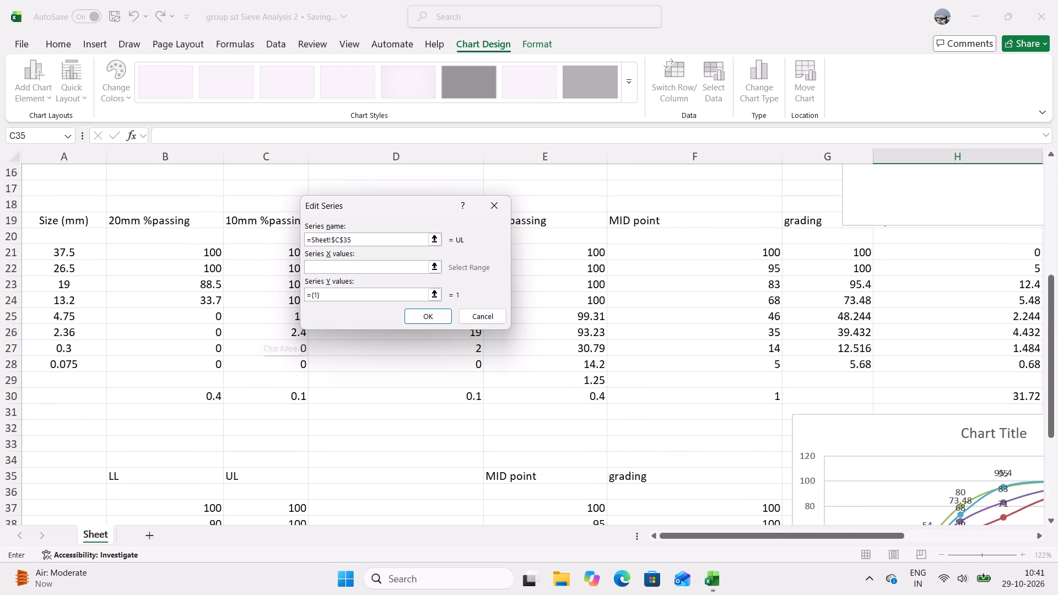
drag(65, 253, 45, 363)
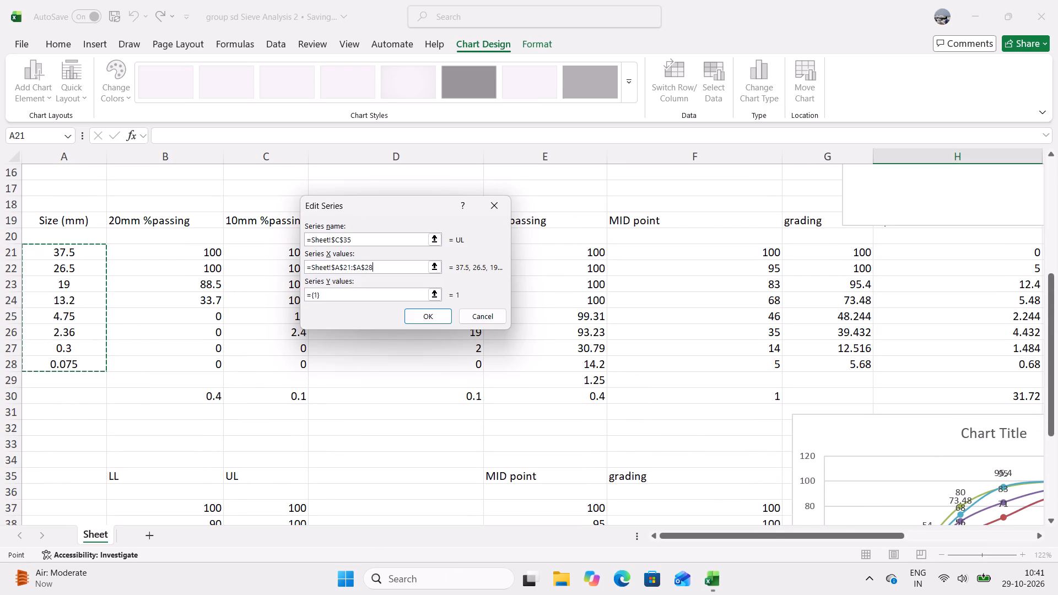
Set the UL series' Y values to C37:C44 and accept the series.
drag(348, 295, 312, 305)
key(BackSpace)
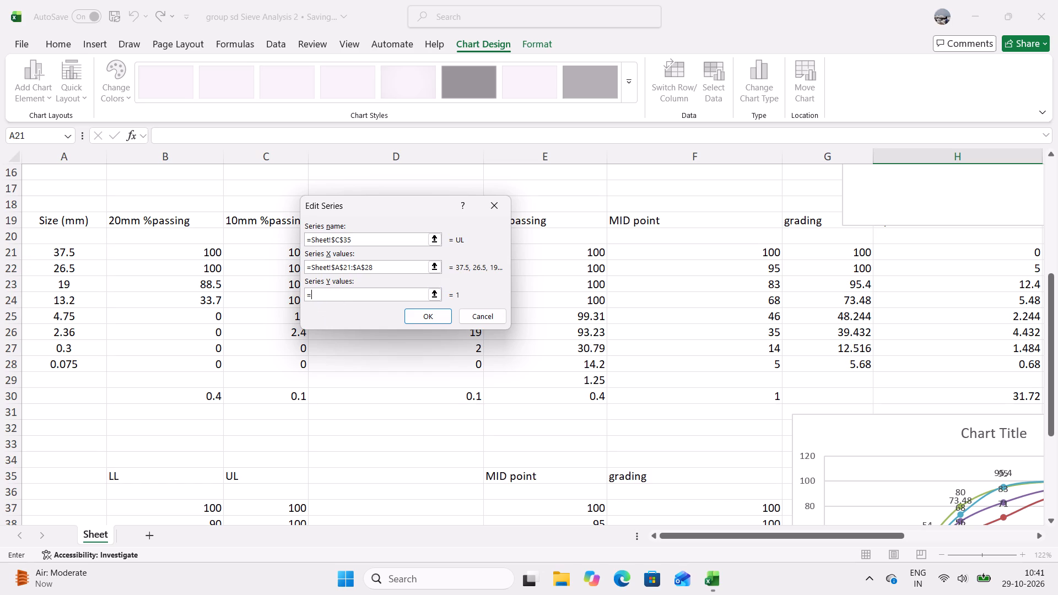
scroll(344, 445, down, 2)
click(322, 296)
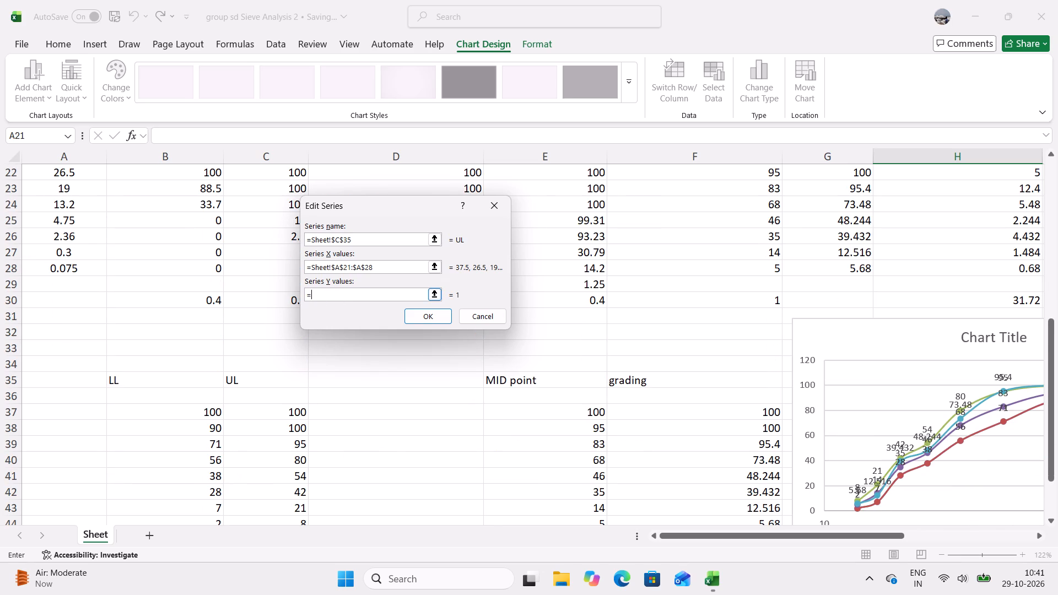
drag(290, 410, 278, 492)
scroll(278, 493, down, 2)
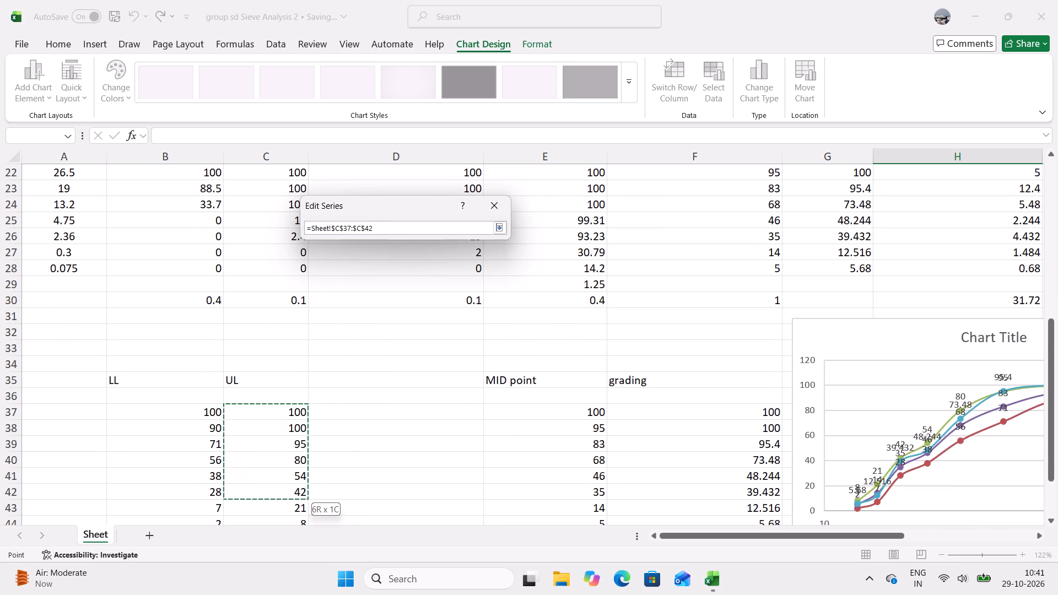
drag(278, 492, 278, 492)
click(283, 490)
drag(294, 413, 278, 500)
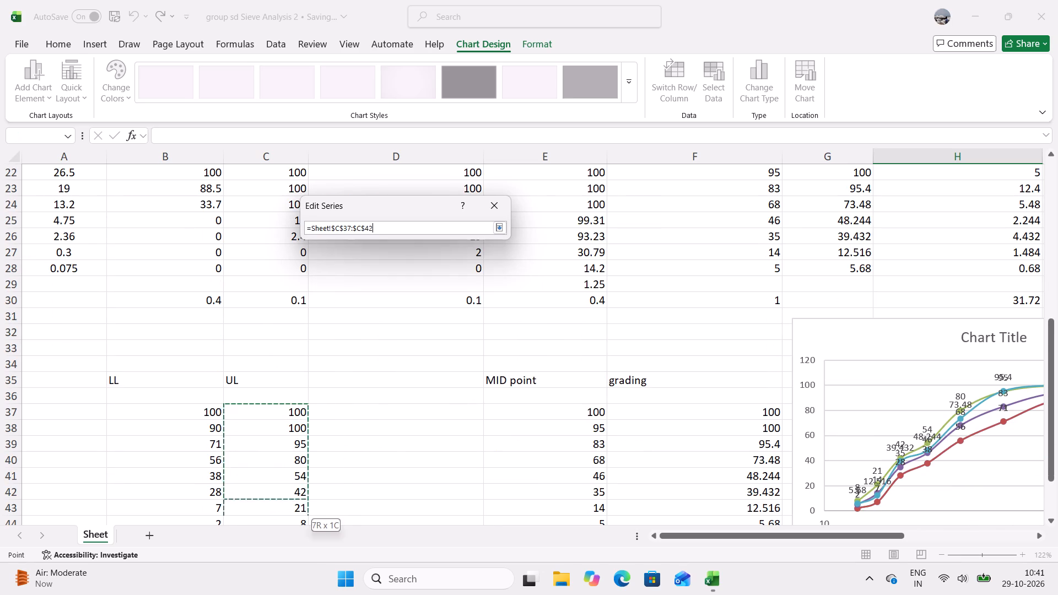
drag(278, 500, 280, 485)
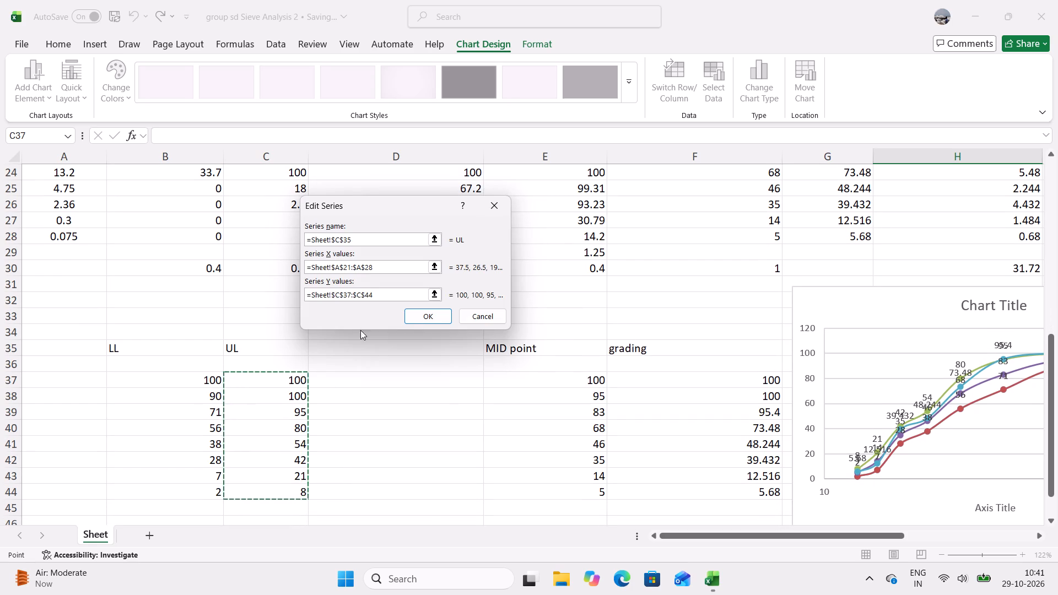
click(435, 313)
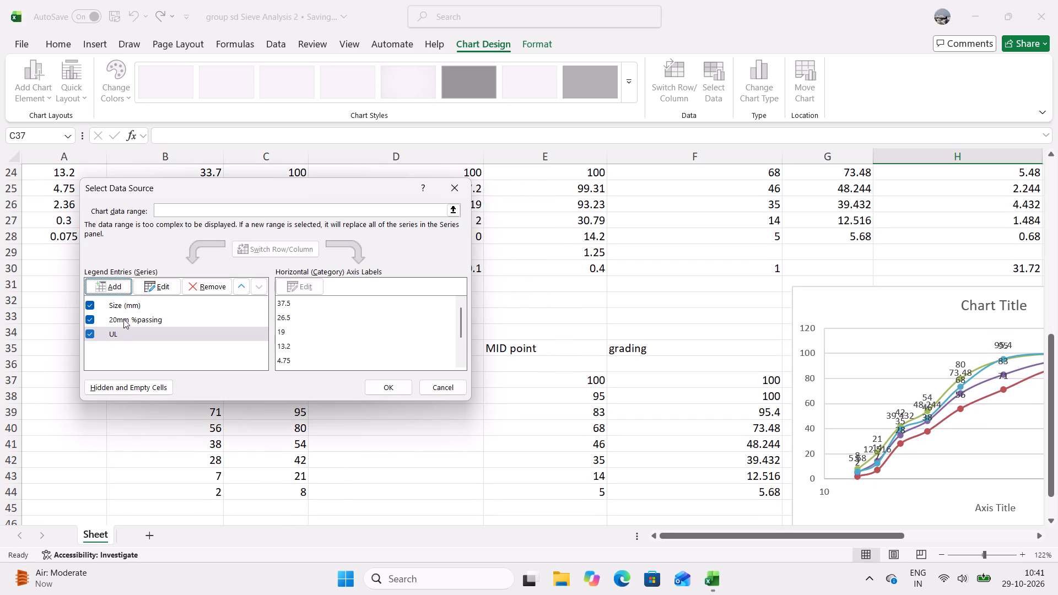
Edit the 20mm %passing series so that its Y values are the LL column range B37:B44.
click(126, 316)
click(166, 285)
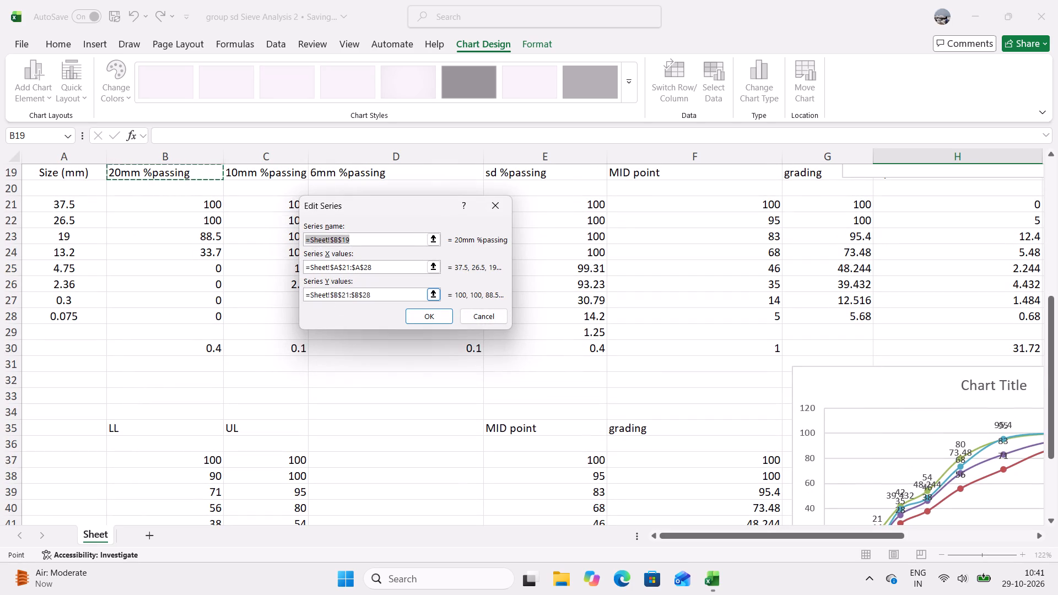
drag(375, 294, 311, 310)
key(BackSpace)
scroll(258, 385, down, 1)
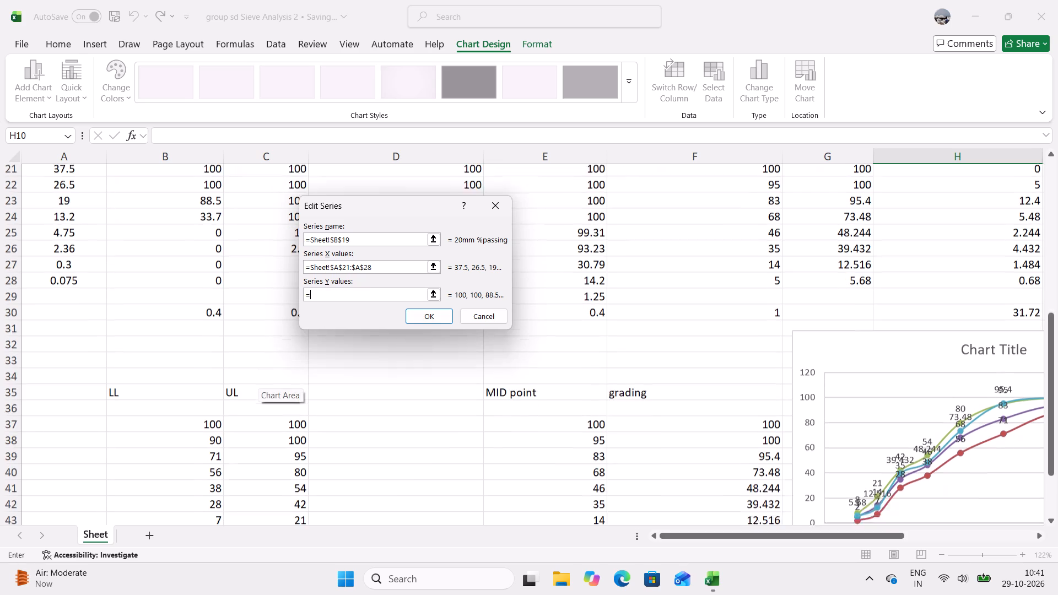
scroll(262, 381, down, 1)
drag(191, 368, 187, 448)
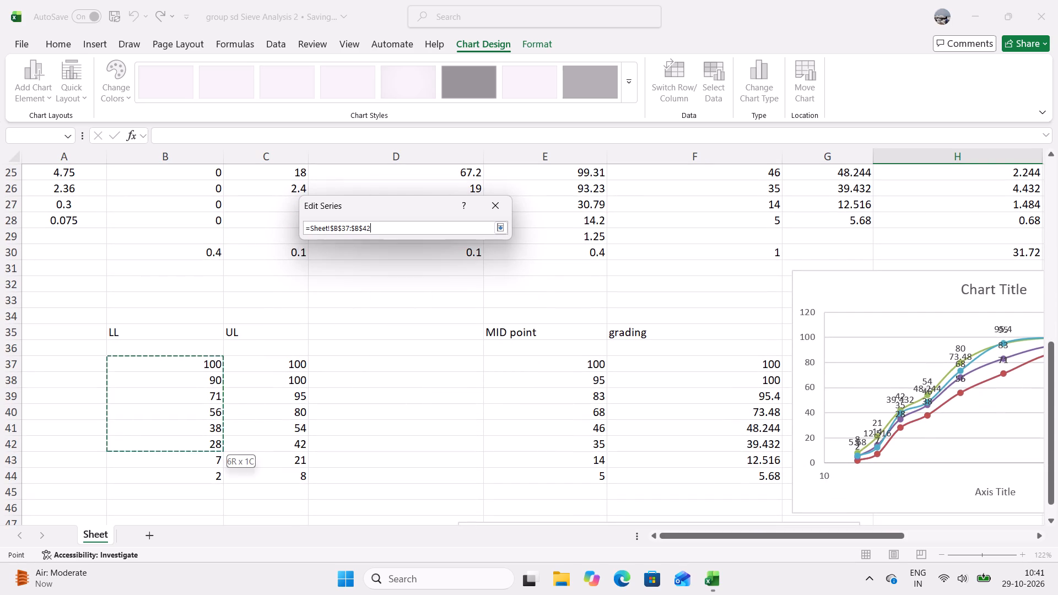
drag(187, 448, 186, 471)
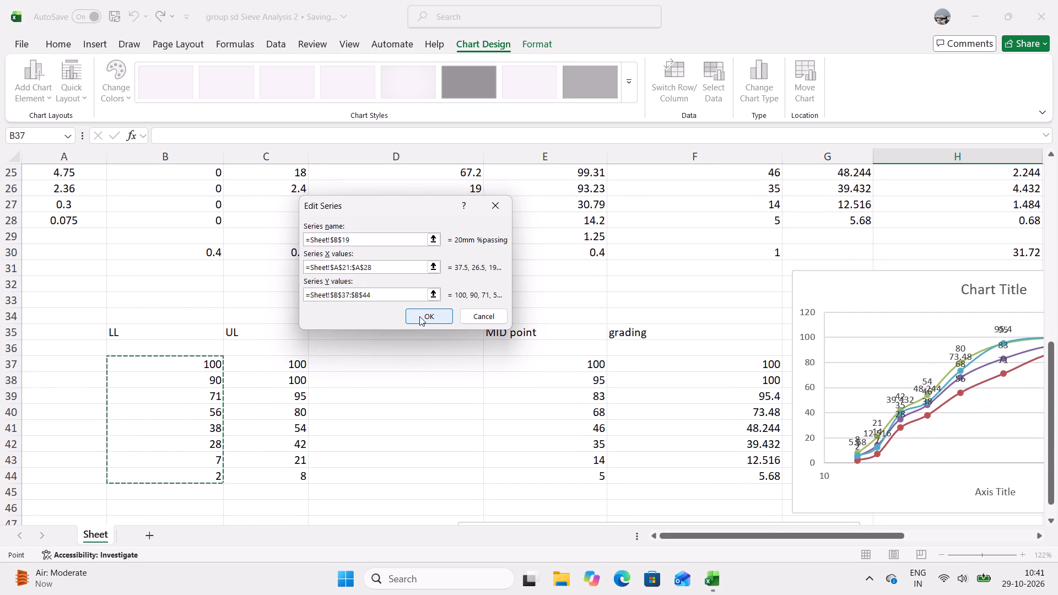
click(419, 316)
Add a data series named from MID point in E35, with X values A21:A28 and Y values E37:E44.
click(109, 286)
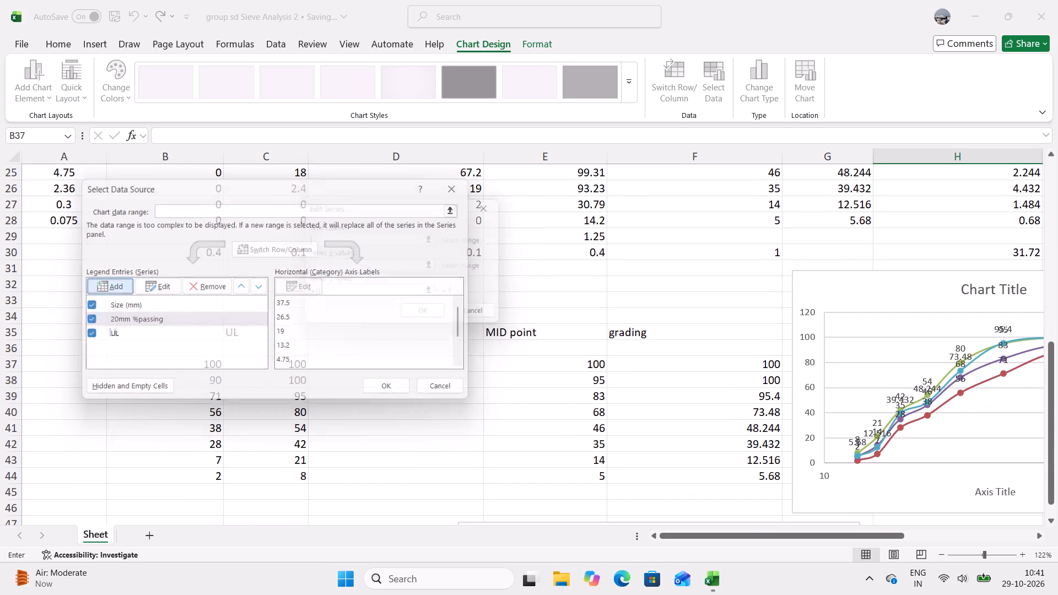
scroll(255, 299, up, 4)
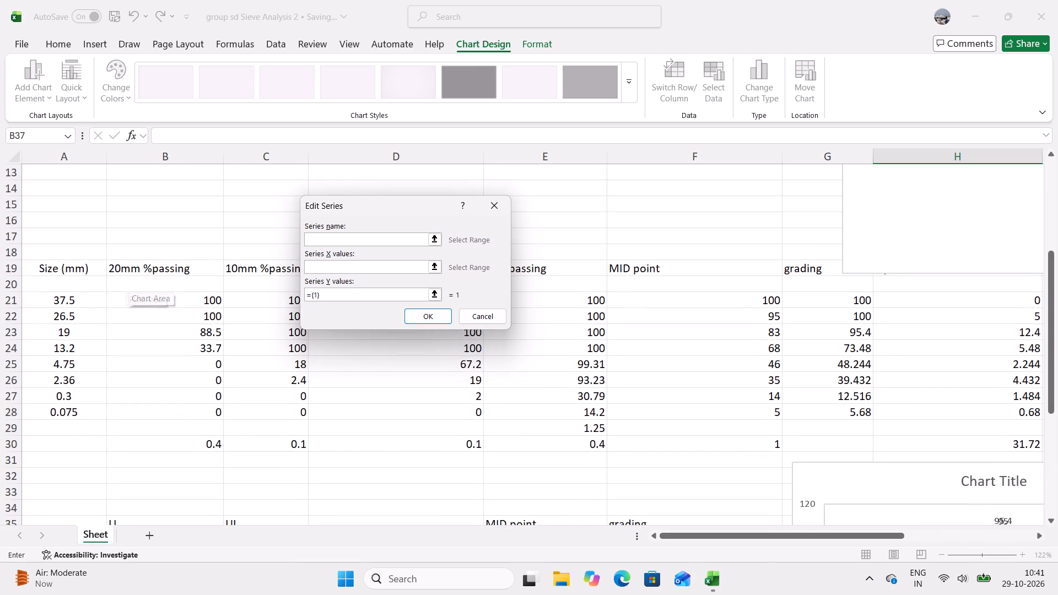
scroll(248, 405, down, 3)
click(497, 379)
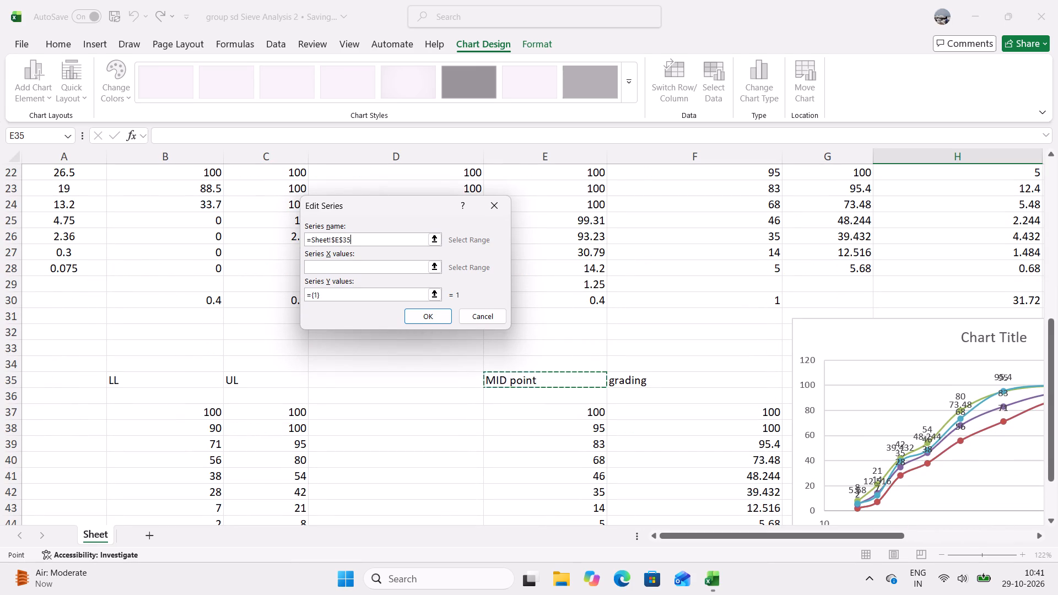
click(361, 267)
scroll(155, 388, up, 4)
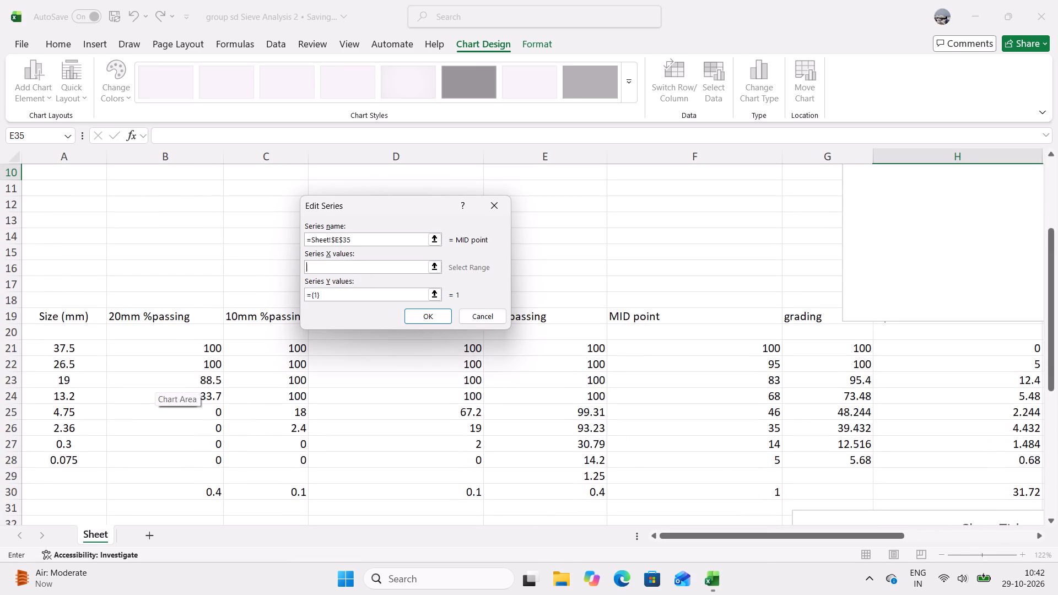
drag(66, 353, 73, 454)
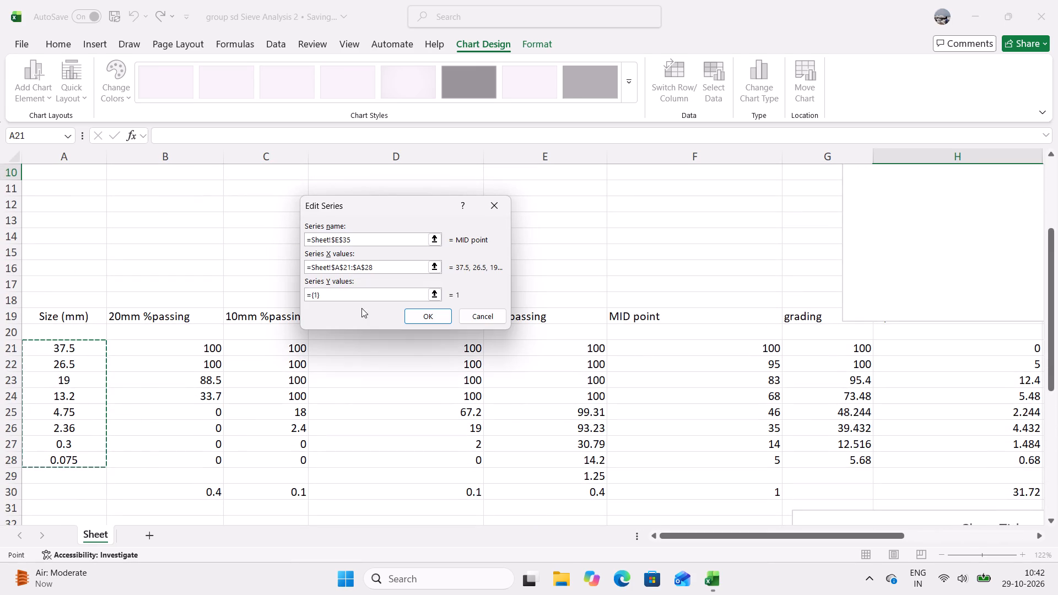
drag(347, 298, 311, 313)
key(BackSpace)
scroll(336, 356, down, 5)
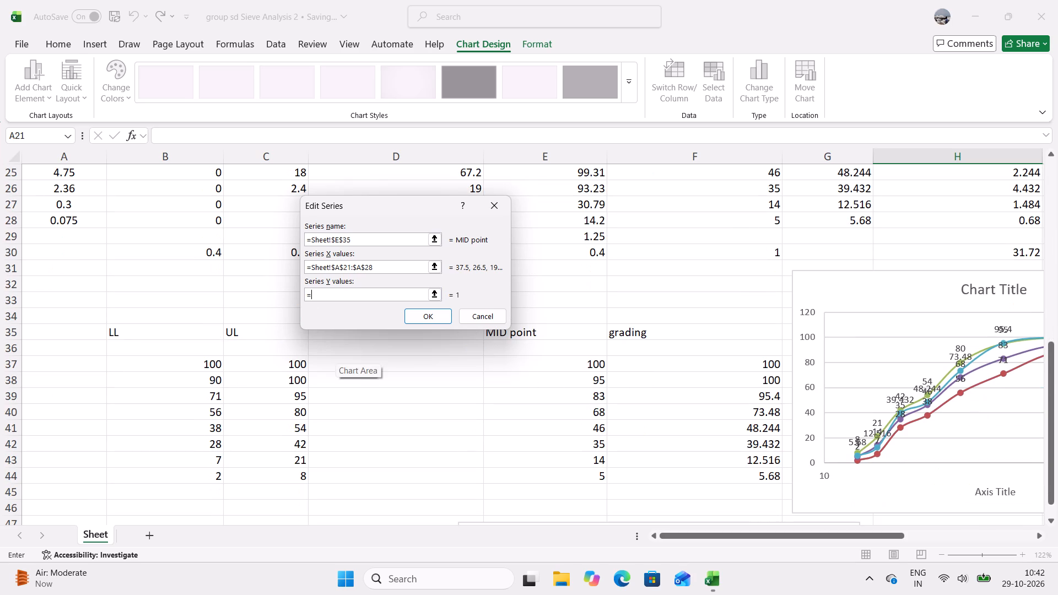
drag(520, 360, 505, 470)
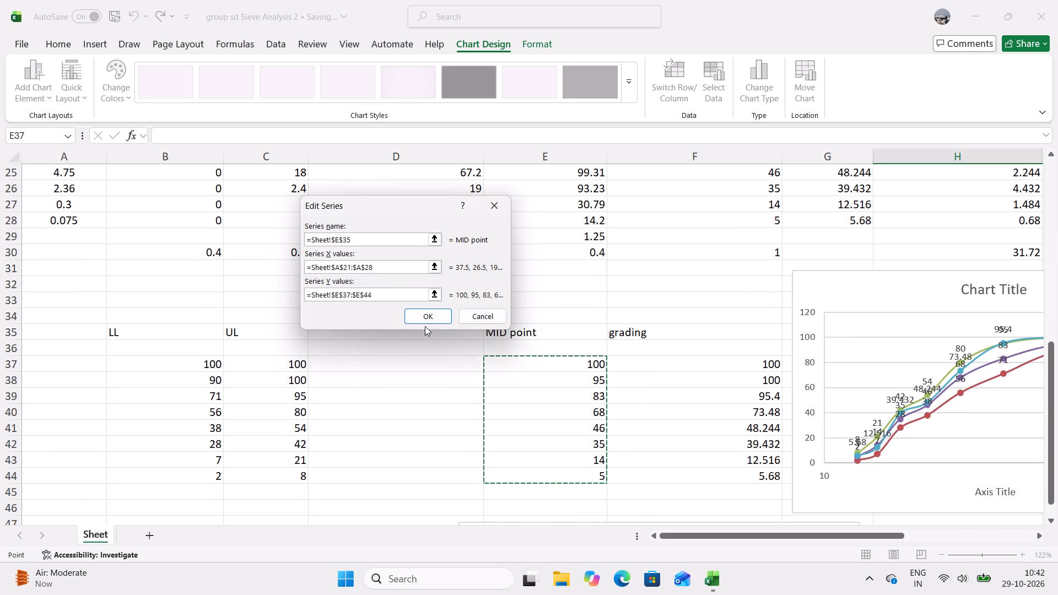
click(424, 321)
Add a data series named from grading in F35, with X values A21:A28 and Y values F37:F44, and apply the chart data selection.
click(110, 279)
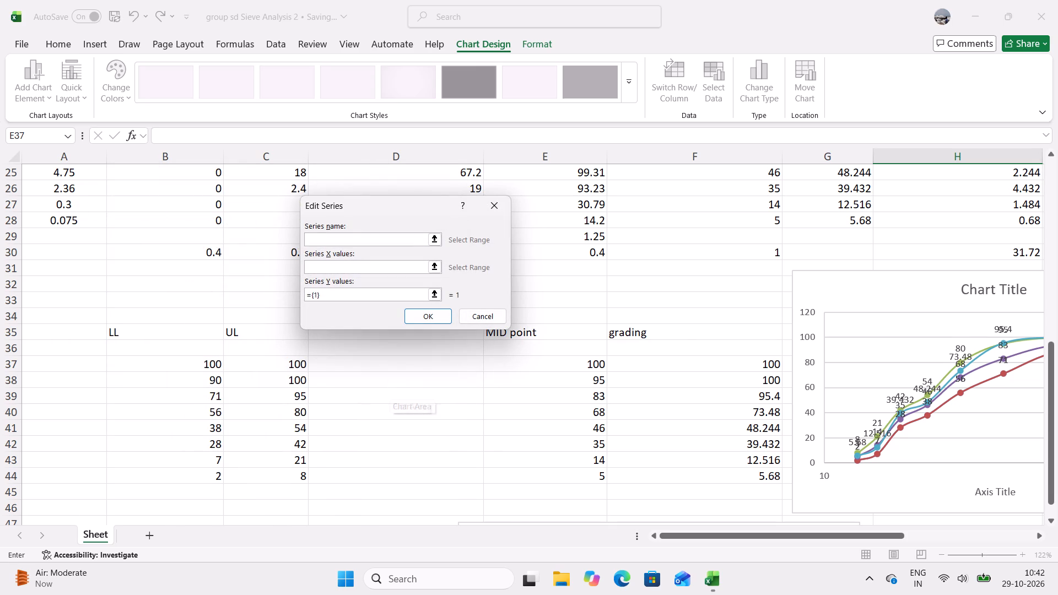
click(645, 334)
scroll(296, 461, up, 3)
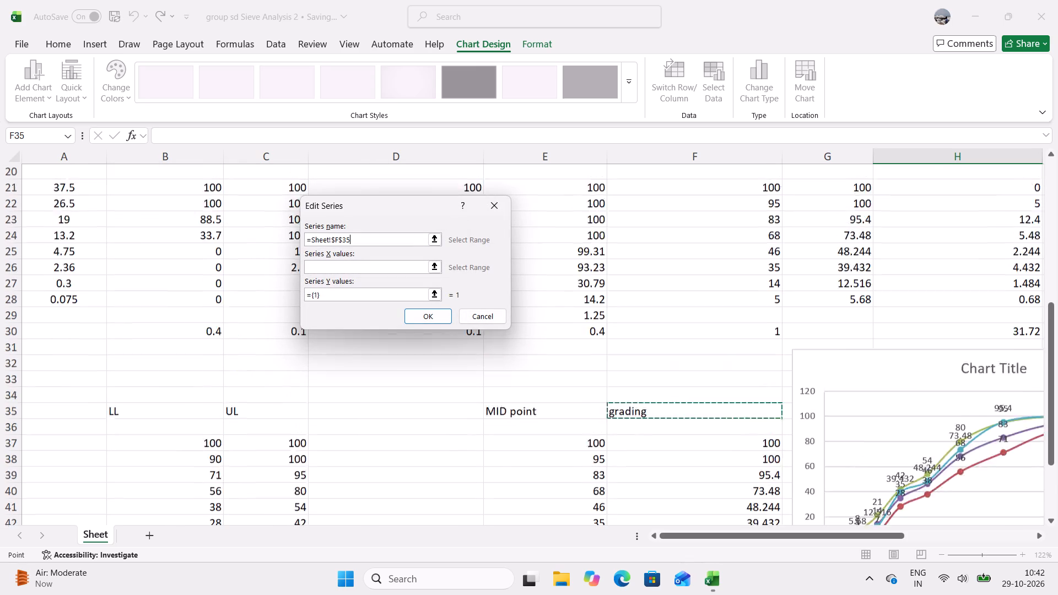
click(353, 265)
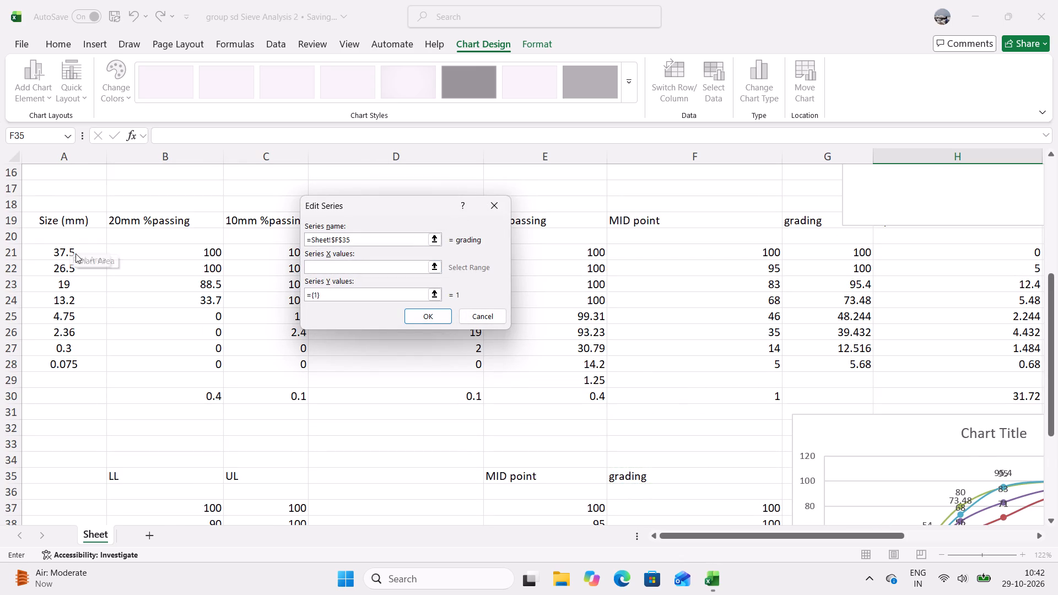
click(75, 253)
drag(74, 249, 68, 330)
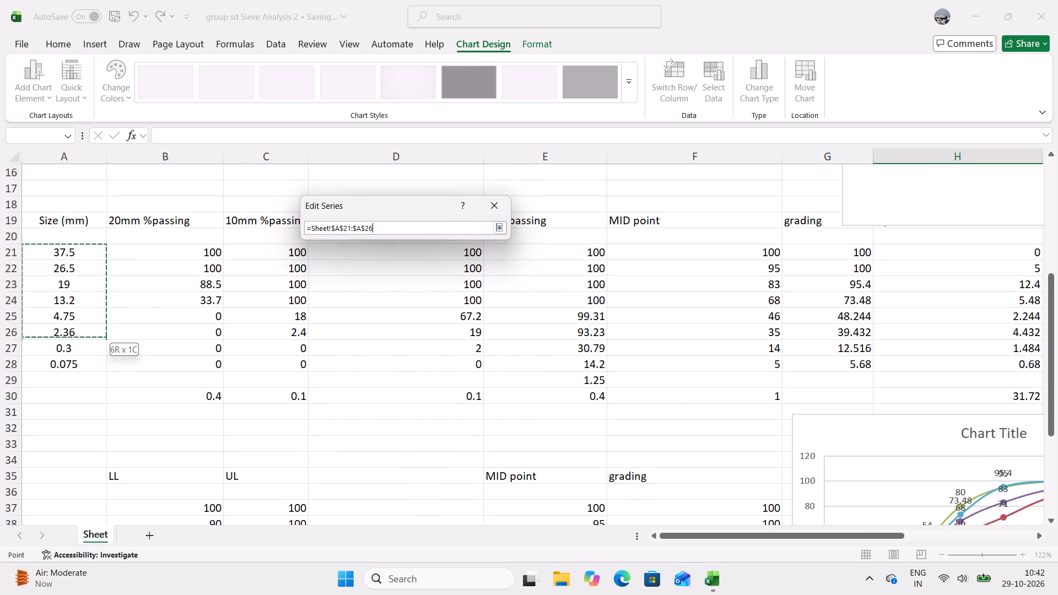
drag(68, 330, 60, 360)
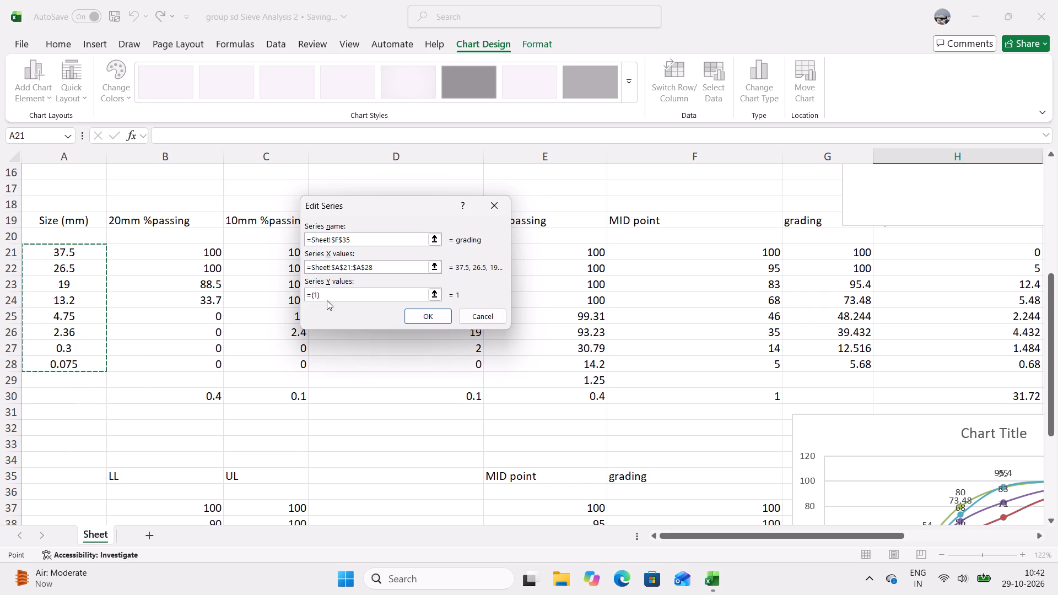
click(326, 295)
key(BackSpace)
key(BackSpace)
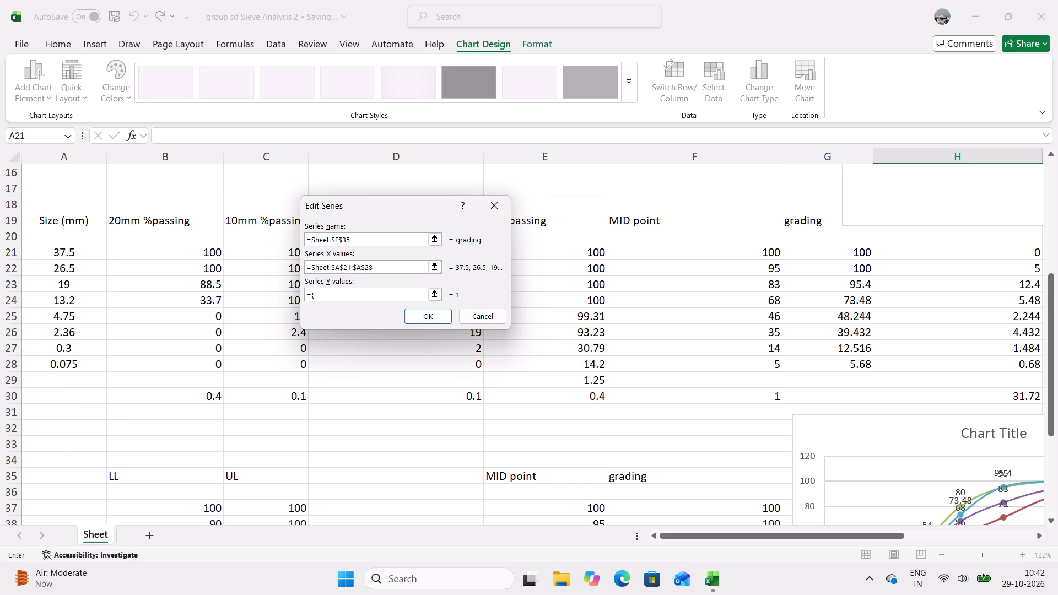
key(BackSpace)
scroll(374, 378, down, 4)
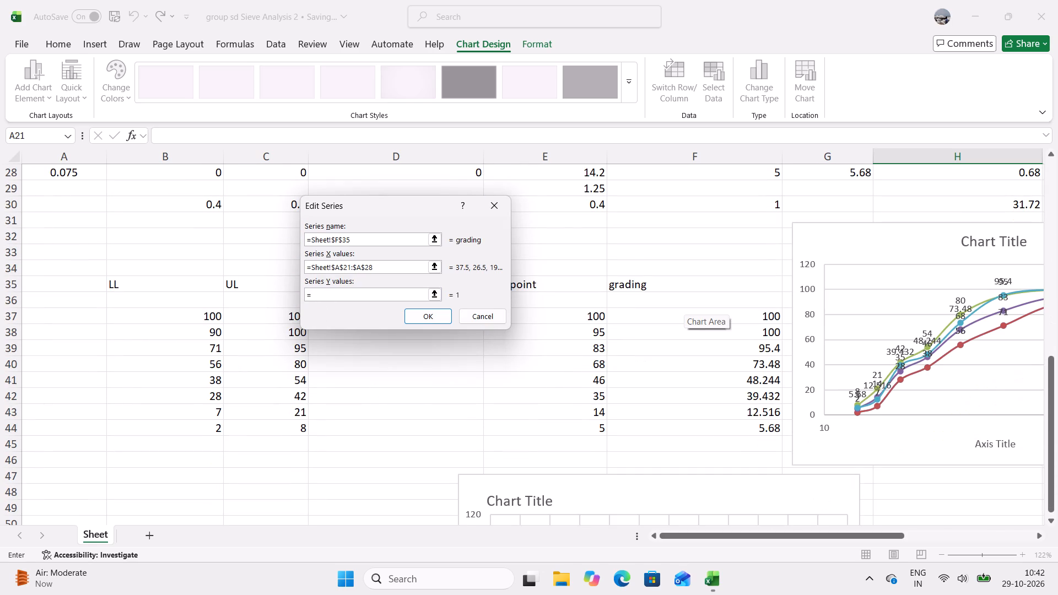
drag(682, 317, 686, 432)
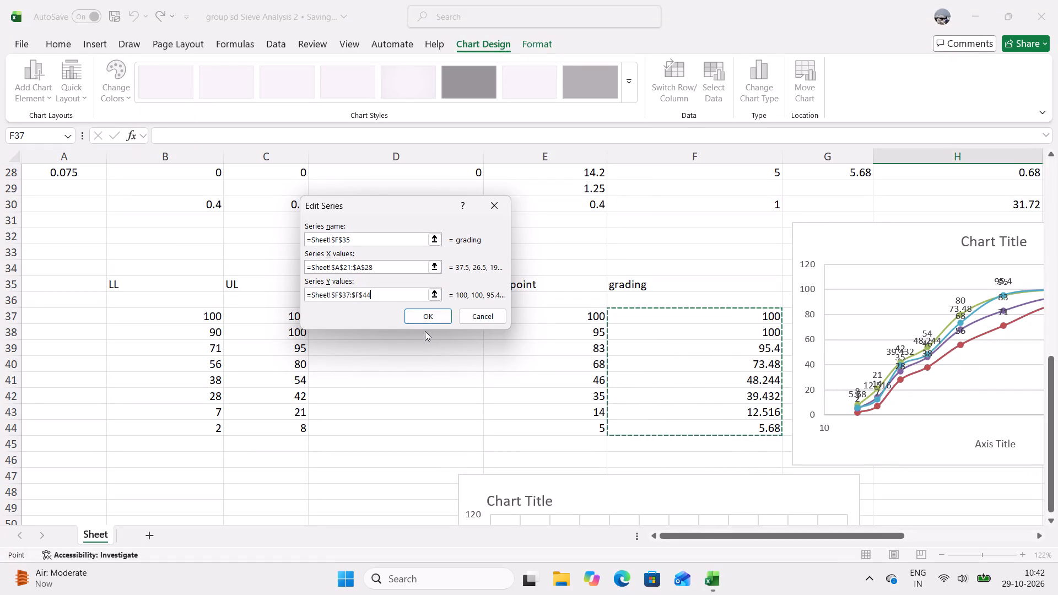
click(431, 315)
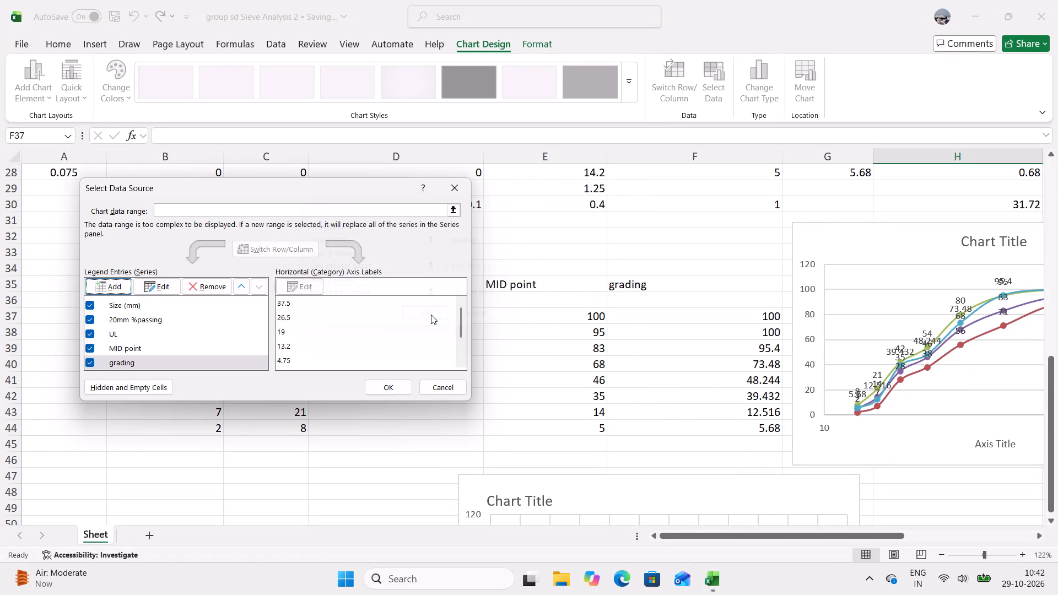
click(386, 385)
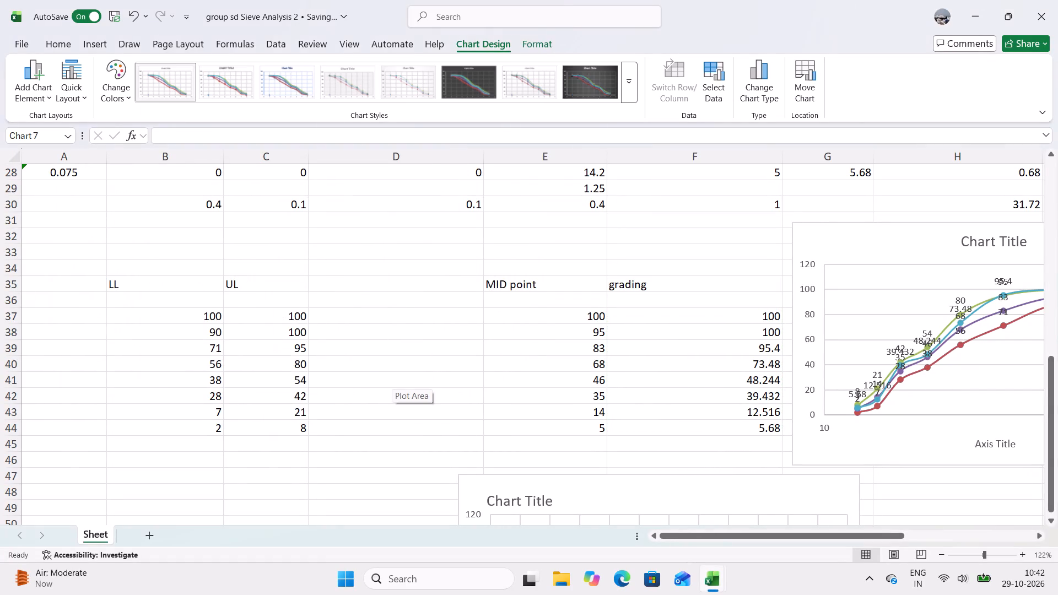
Change the new grading chart's type to Scatter with Smooth Lines and Markers.
scroll(562, 331, up, 7)
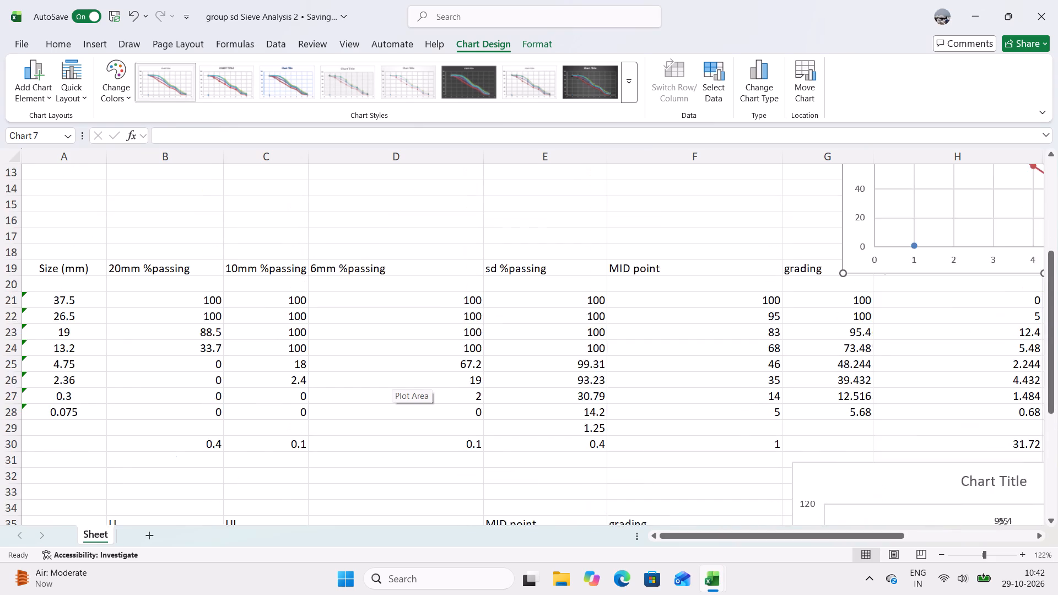
scroll(564, 340, up, 4)
drag(670, 534, 766, 533)
right_click(586, 315)
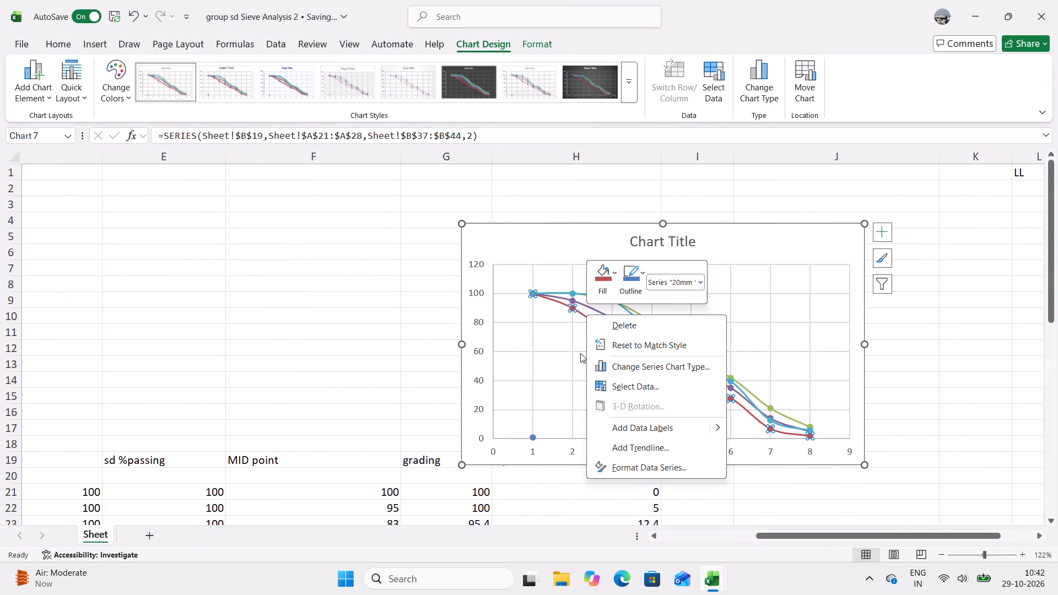
click(641, 364)
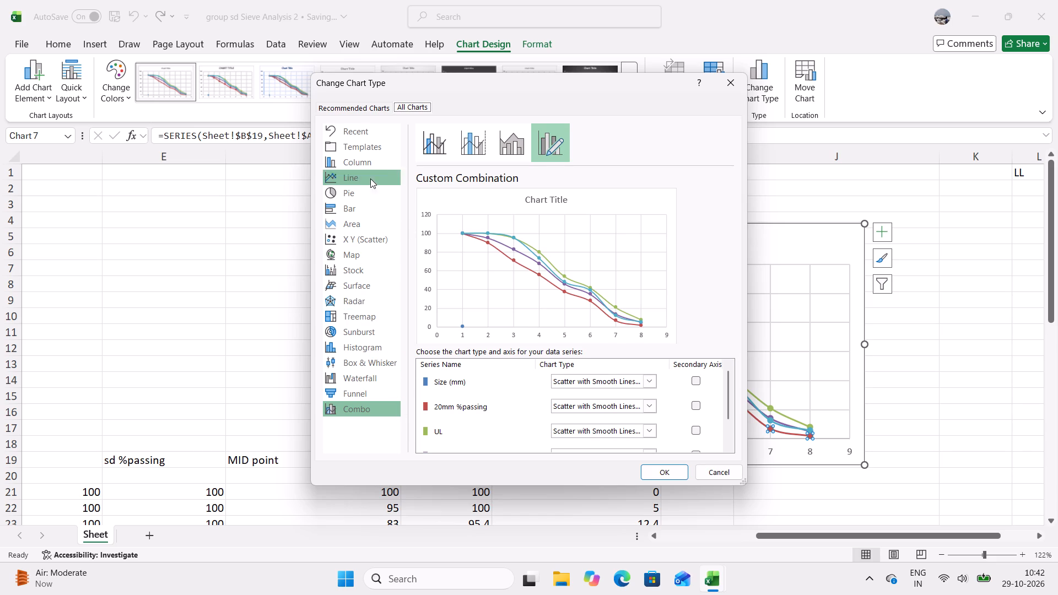
click(337, 245)
click(477, 140)
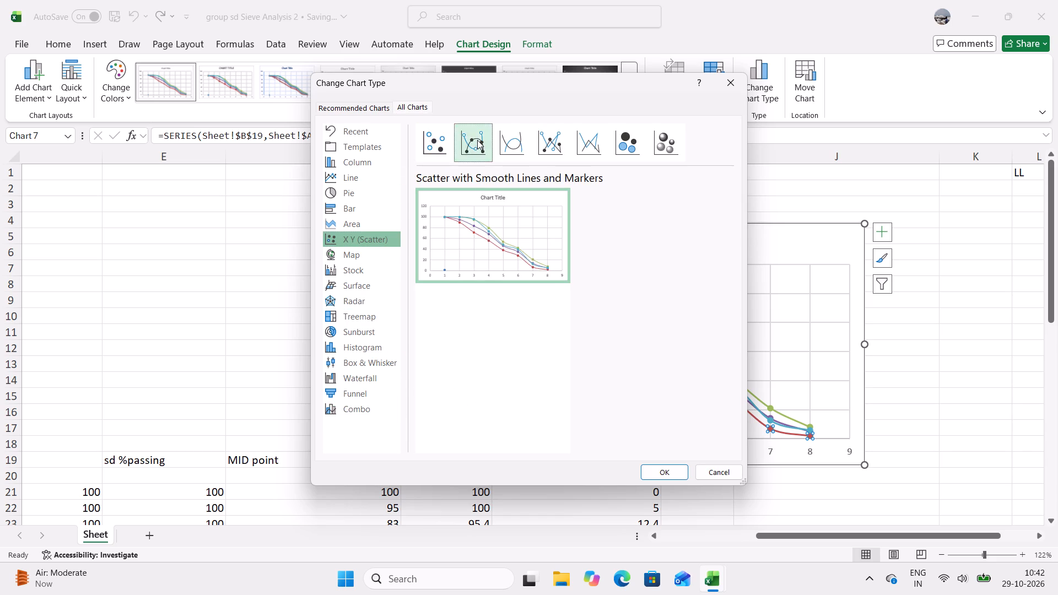
click(646, 473)
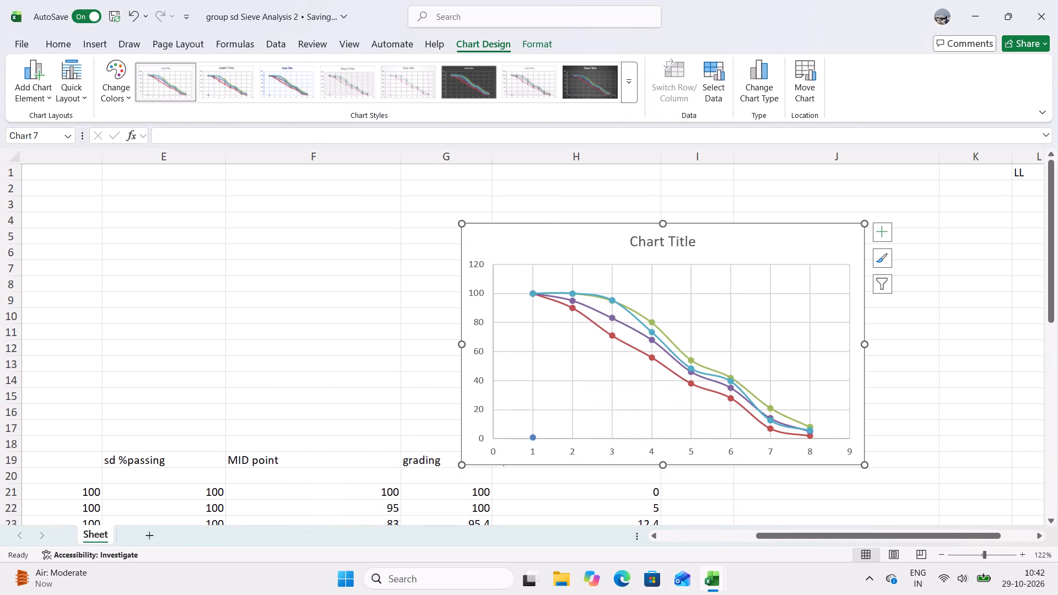
Format the chart's horizontal axis to use a logarithmic scale with base 10.
right_click(769, 450)
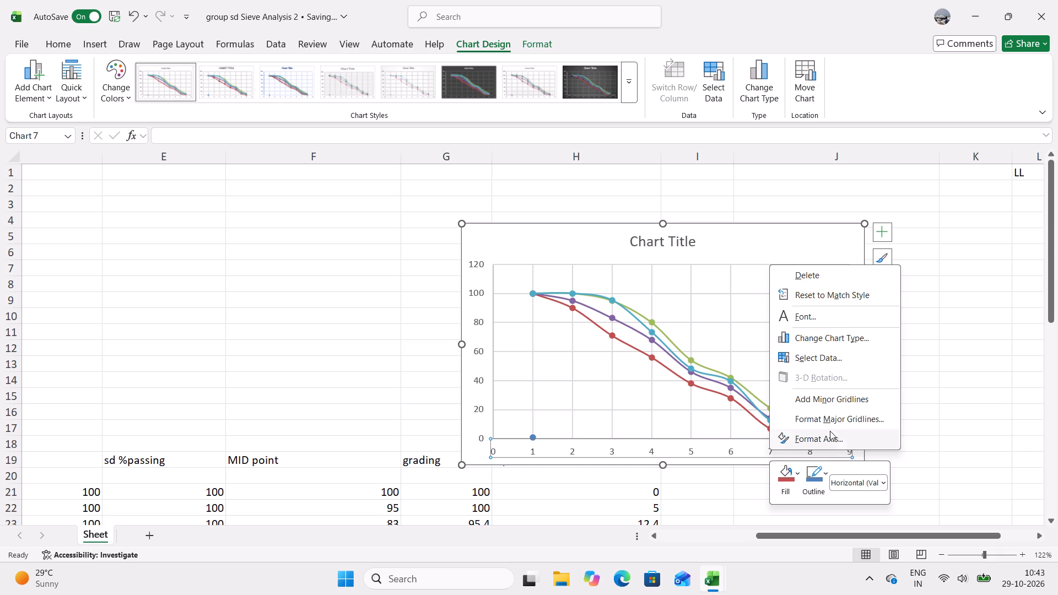
right_click(684, 451)
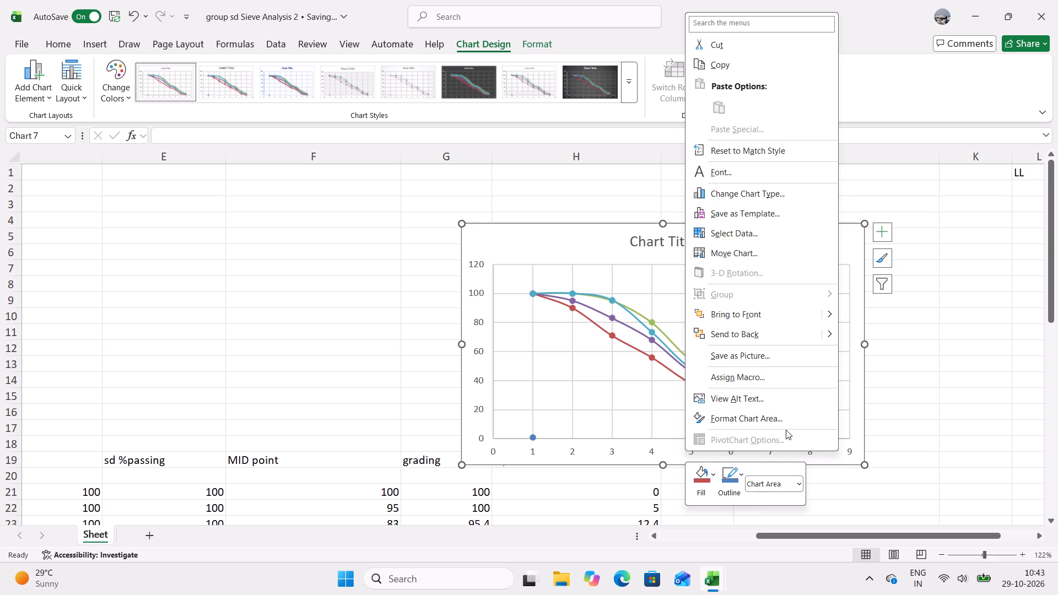
click(583, 454)
click(584, 453)
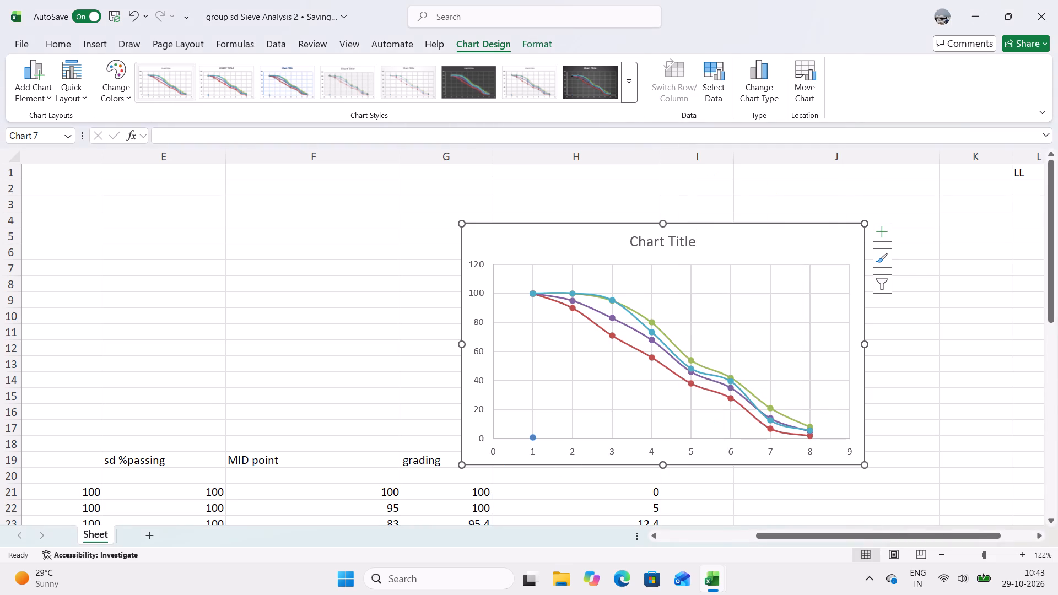
right_click(604, 451)
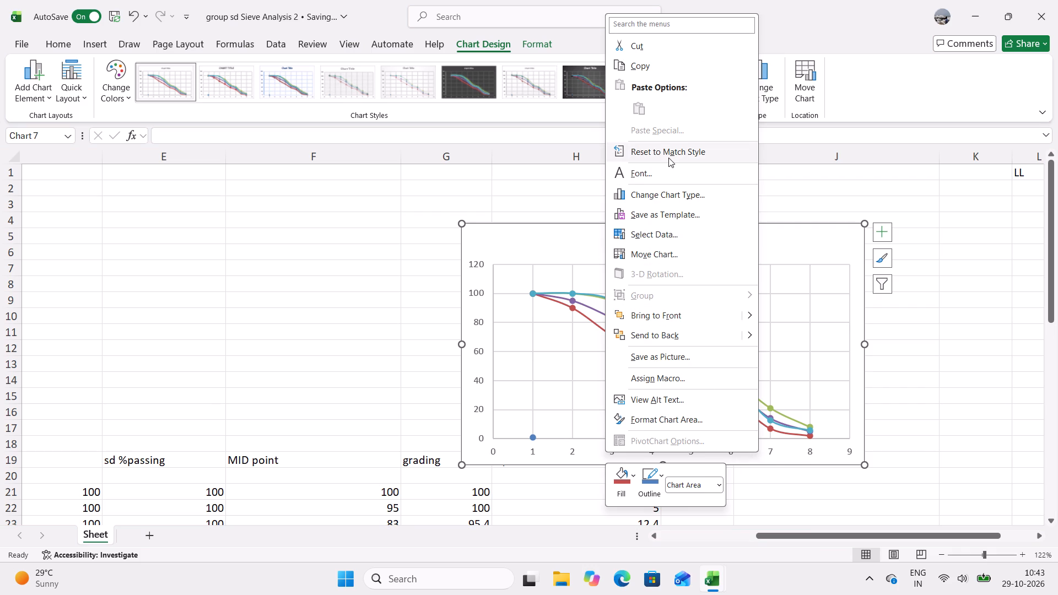
click(659, 420)
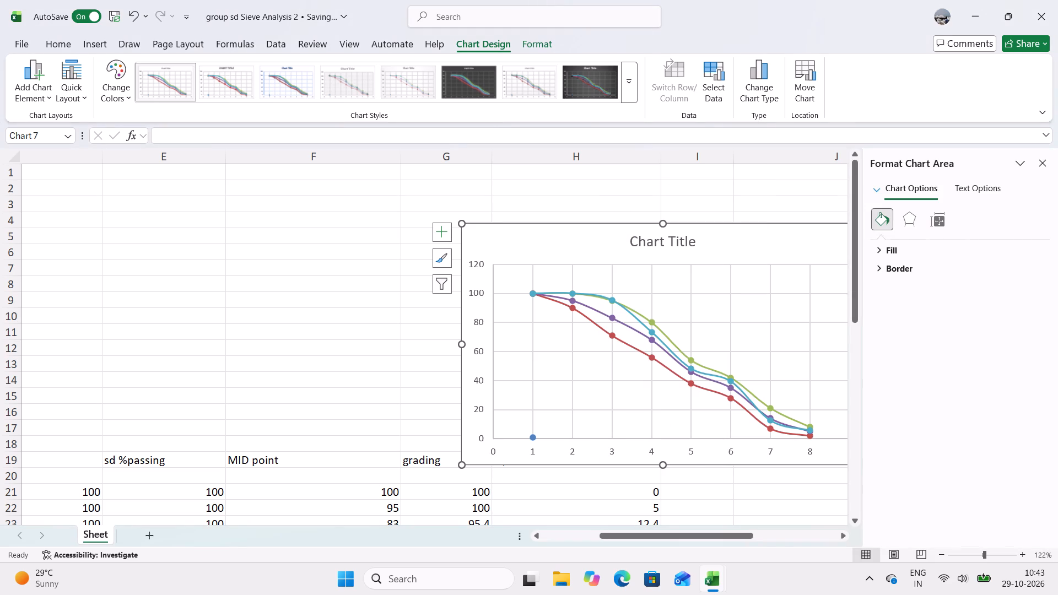
right_click(693, 447)
right_click(647, 452)
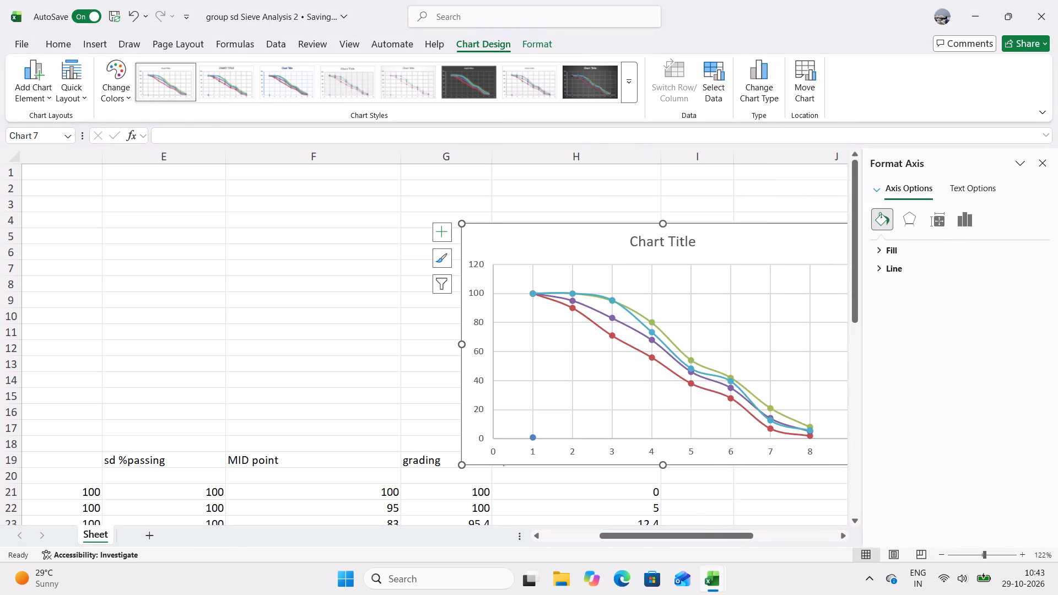
right_click(647, 452)
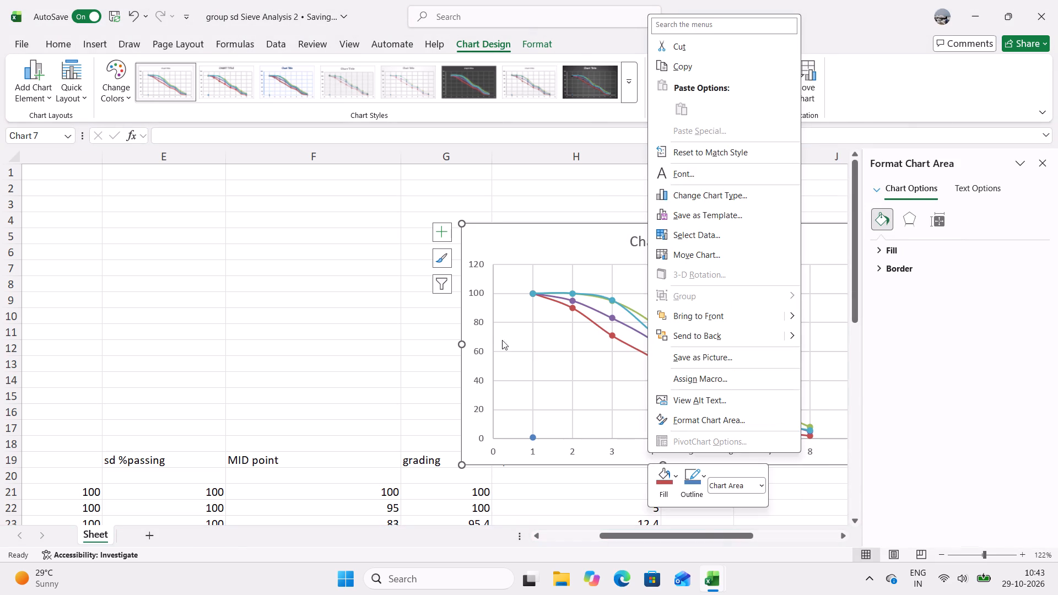
click(596, 445)
click(626, 451)
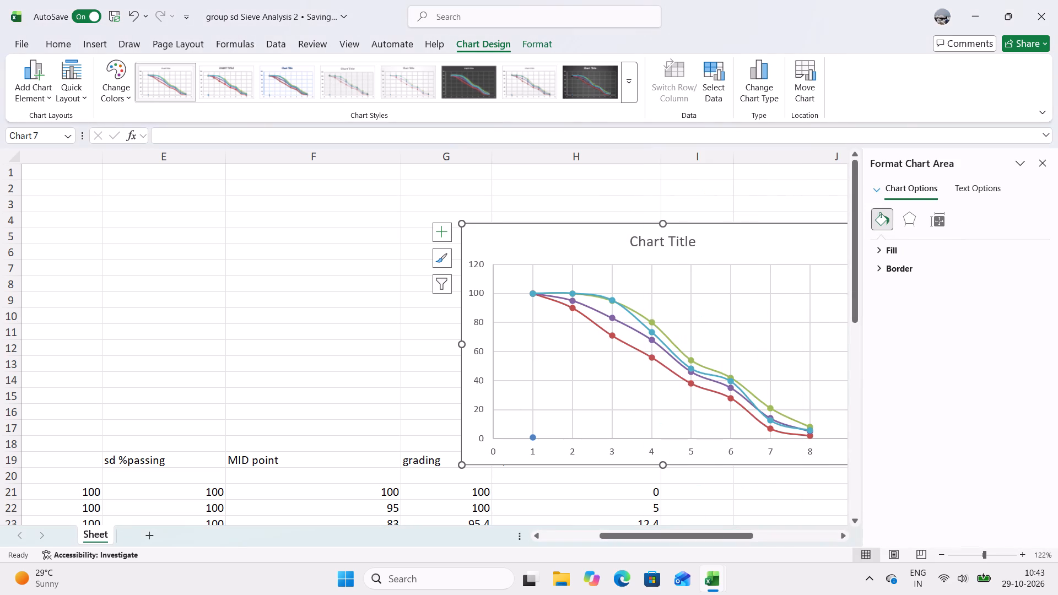
click(682, 453)
click(695, 450)
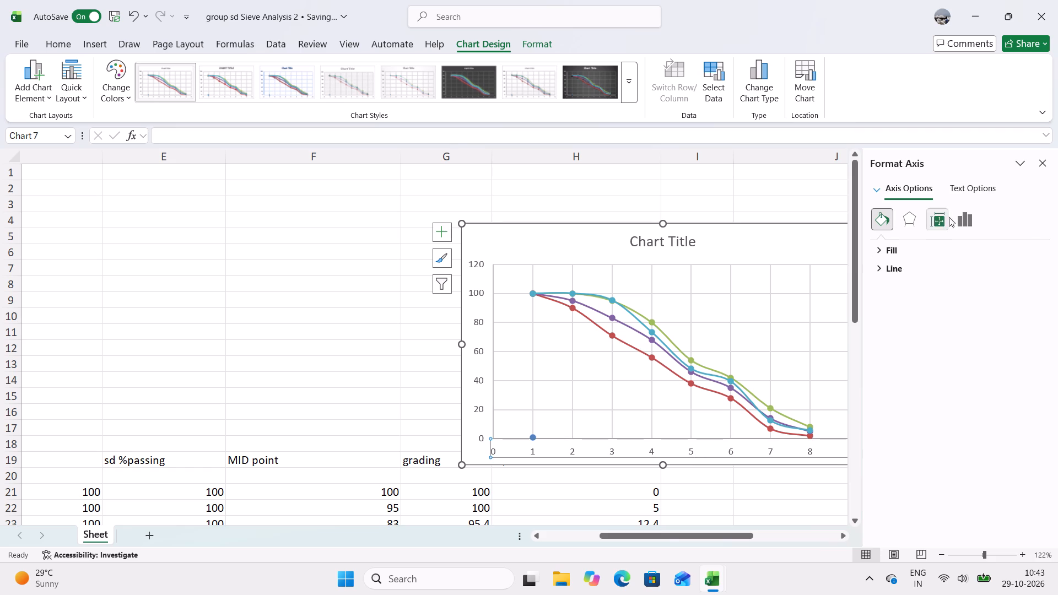
click(964, 224)
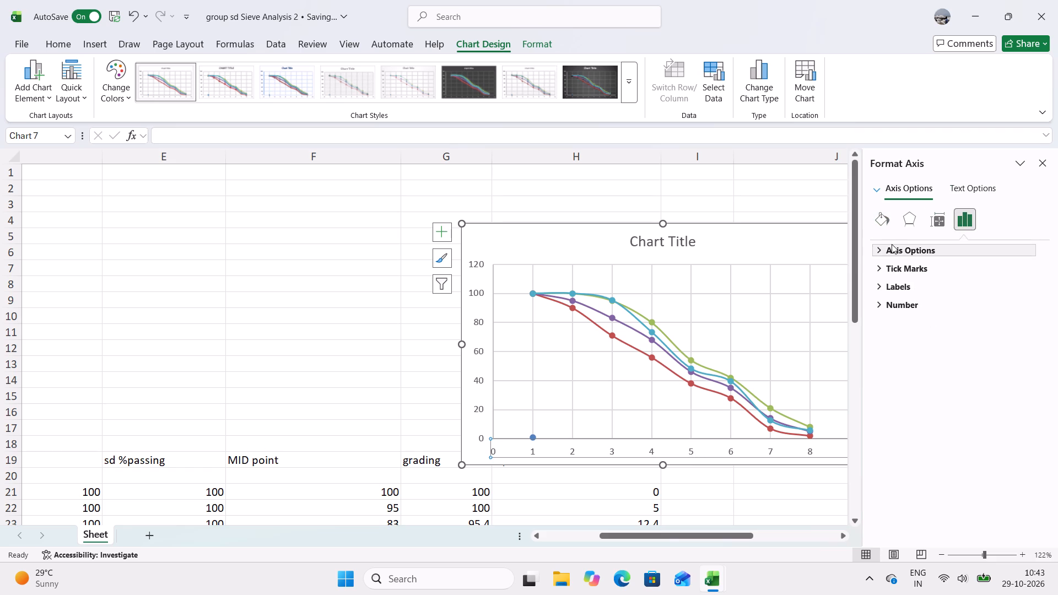
click(892, 244)
scroll(916, 329, down, 5)
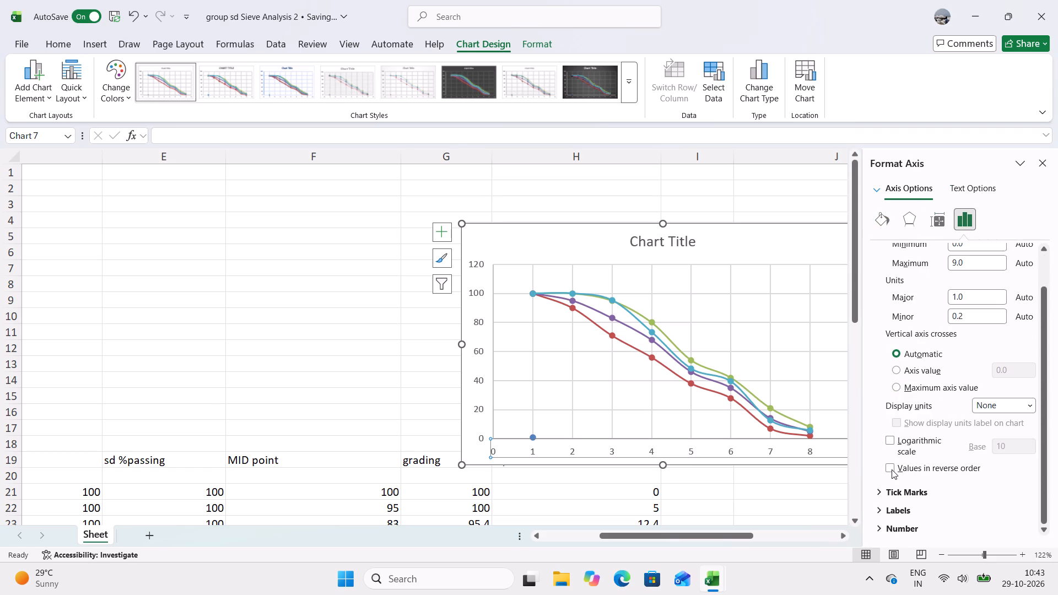
click(886, 442)
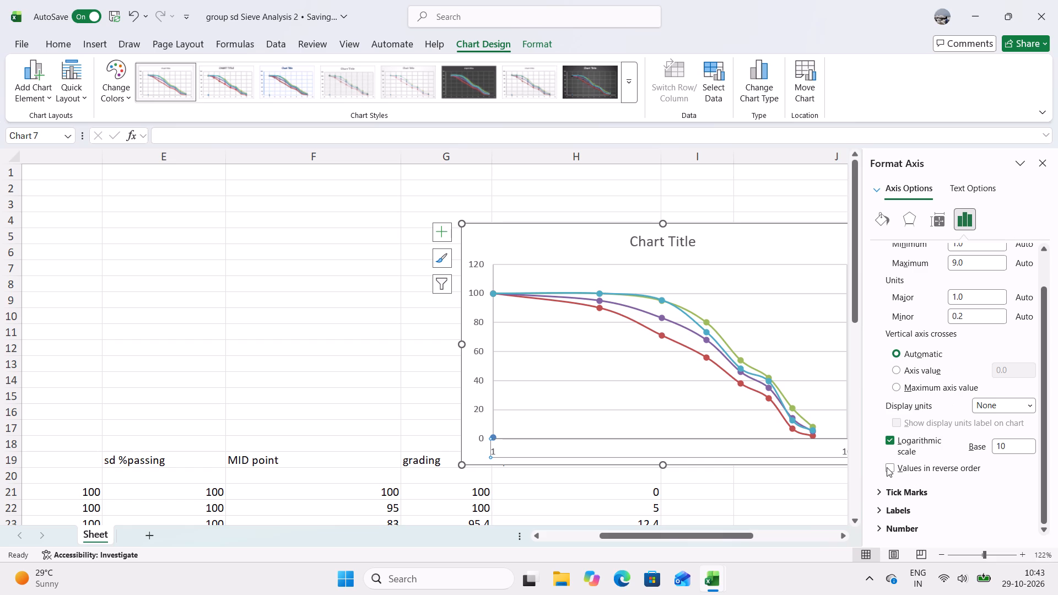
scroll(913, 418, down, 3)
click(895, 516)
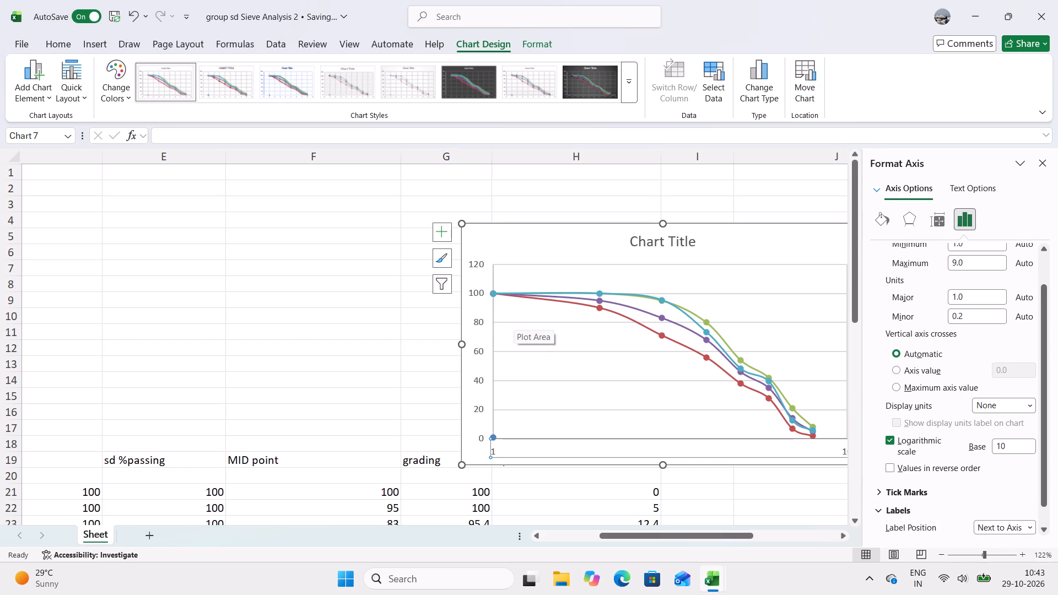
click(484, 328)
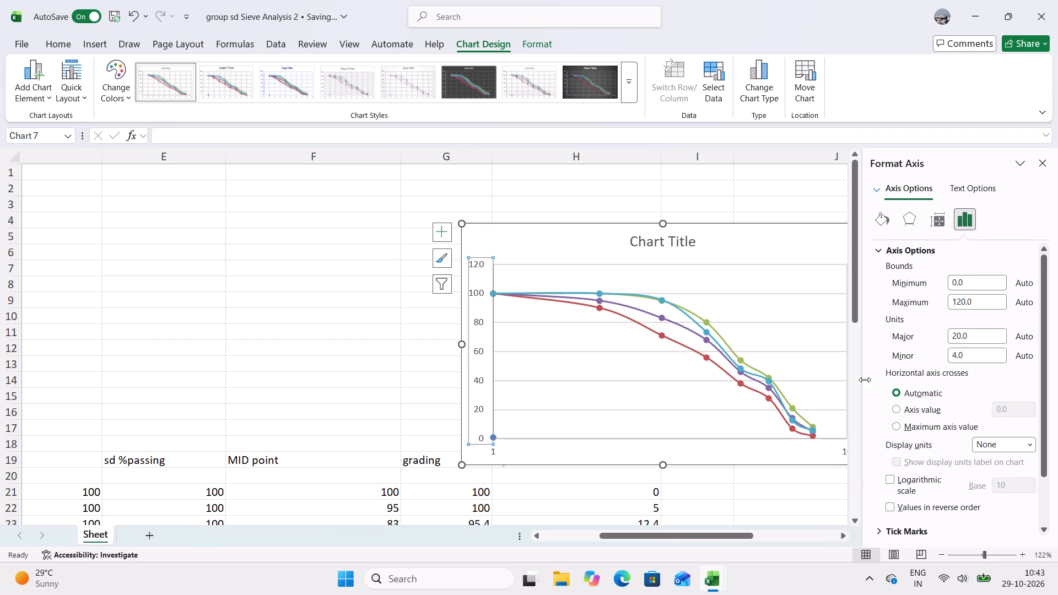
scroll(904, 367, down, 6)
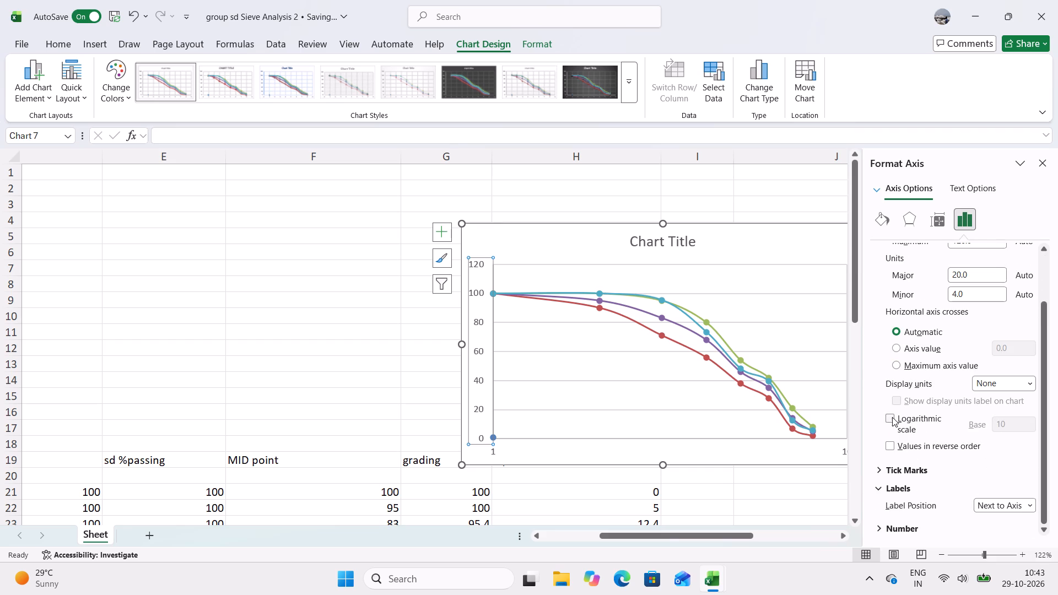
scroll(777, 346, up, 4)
Set the chart's horizontal axis to show its values in reverse order.
click(688, 446)
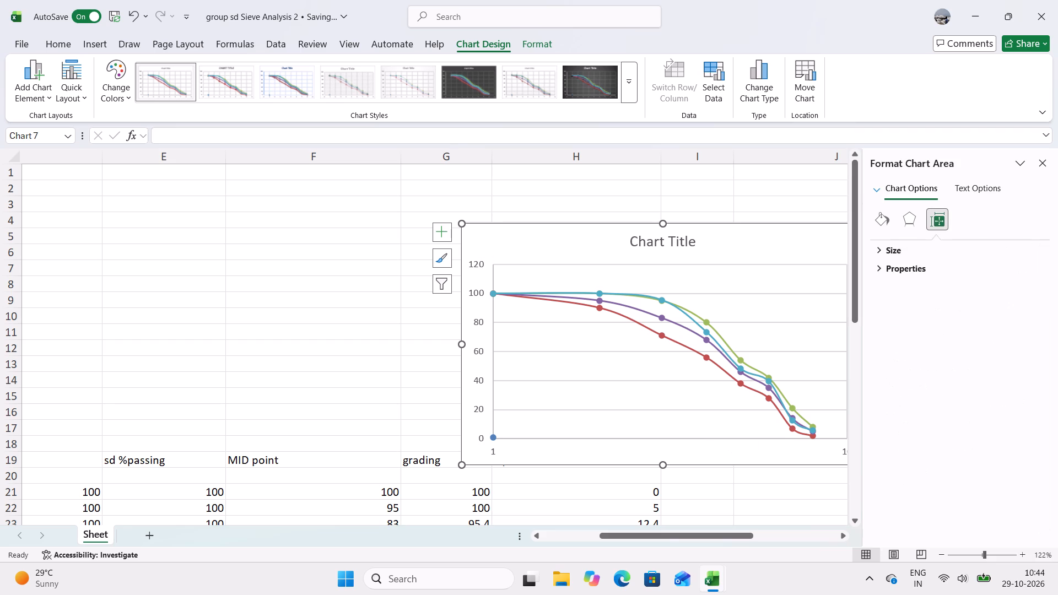
click(751, 435)
click(762, 447)
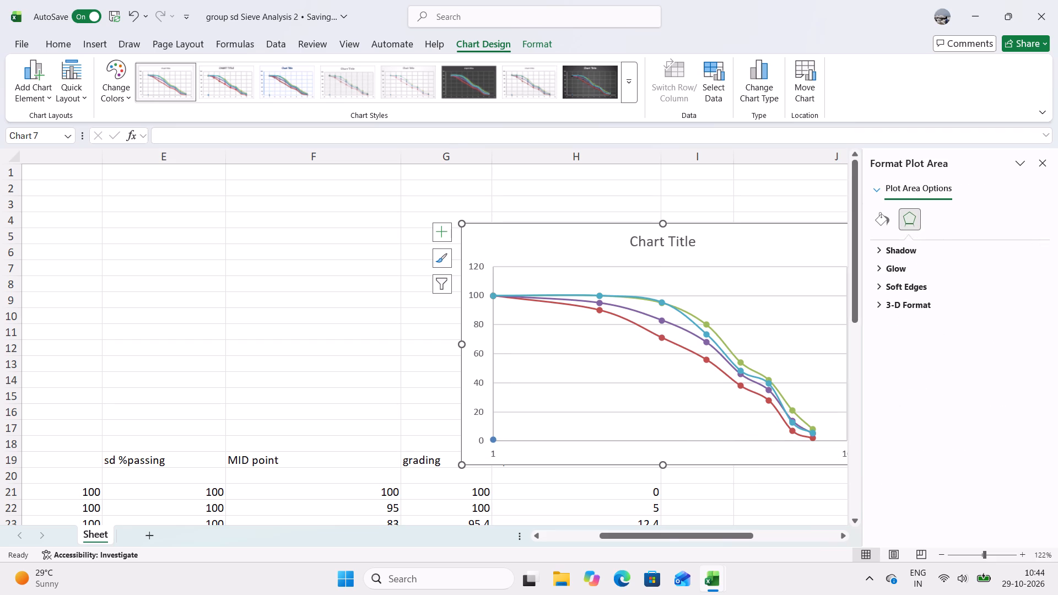
click(783, 461)
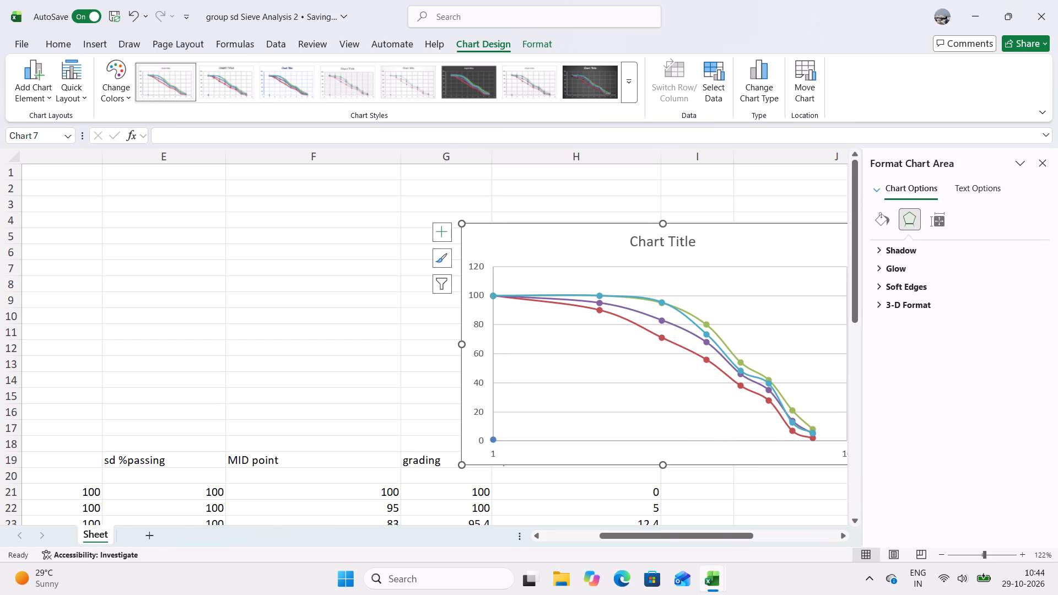
click(785, 455)
click(836, 451)
scroll(828, 457, down, 2)
drag(711, 534, 728, 524)
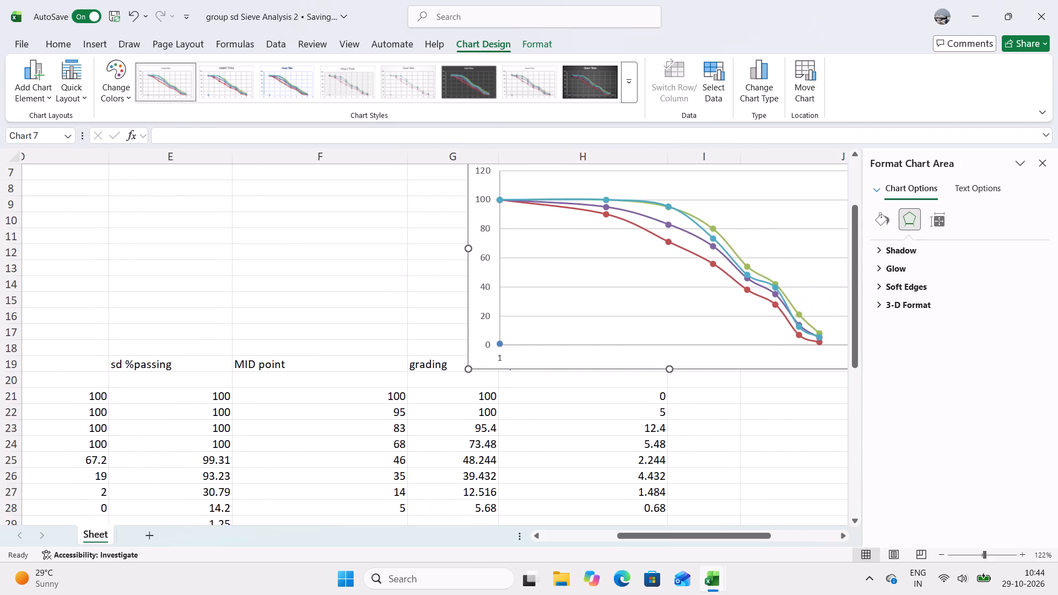
click(497, 350)
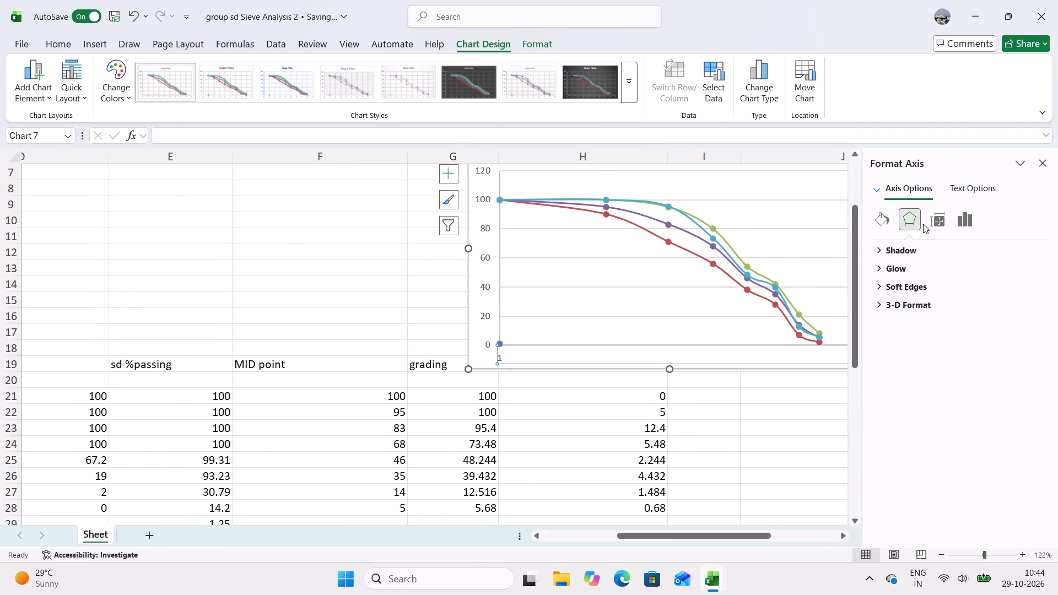
click(957, 215)
click(877, 285)
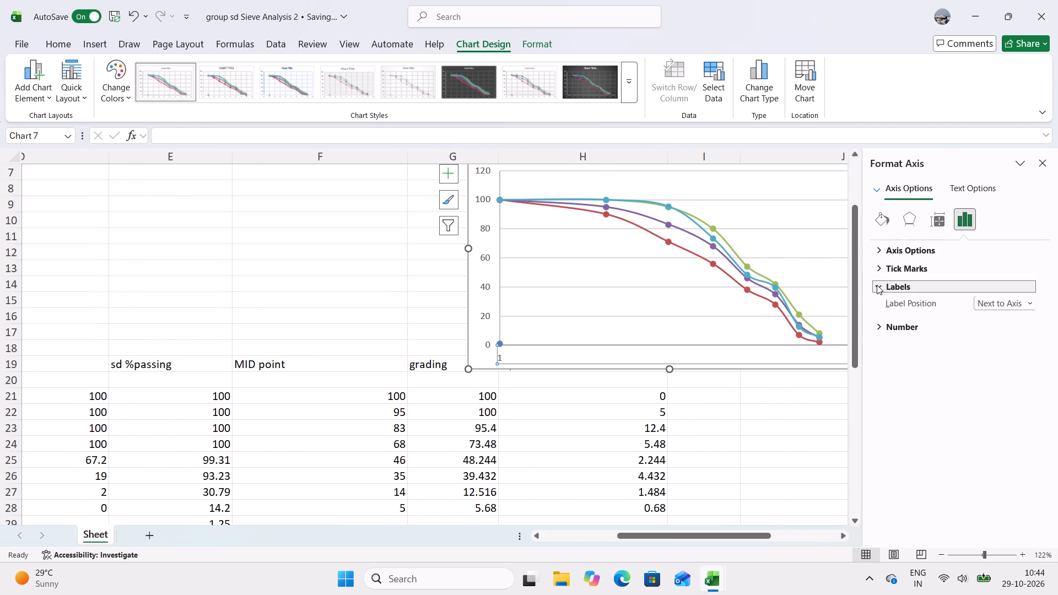
click(882, 251)
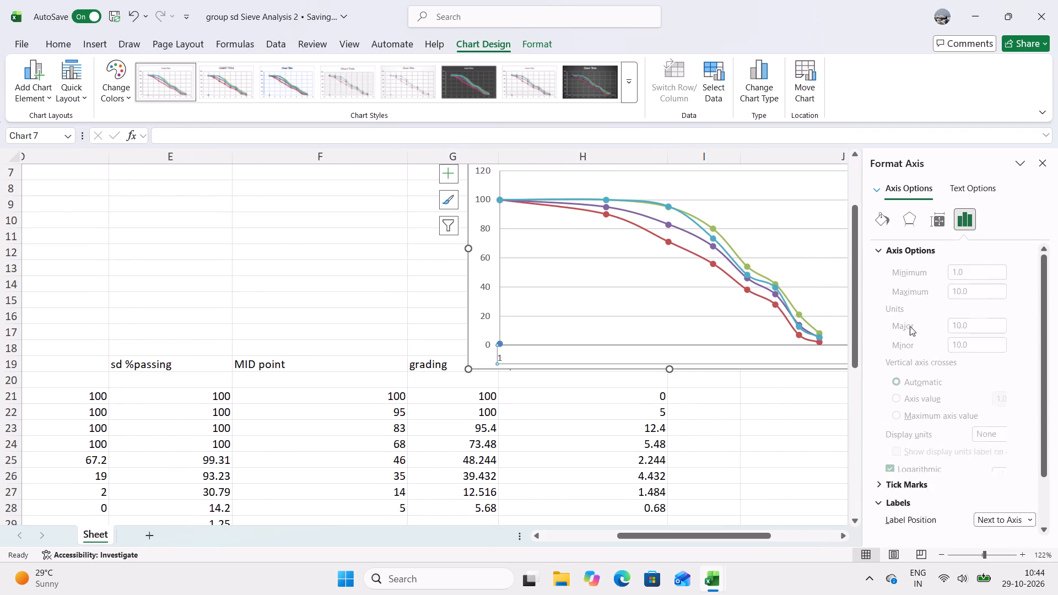
scroll(957, 428, down, 2)
click(890, 450)
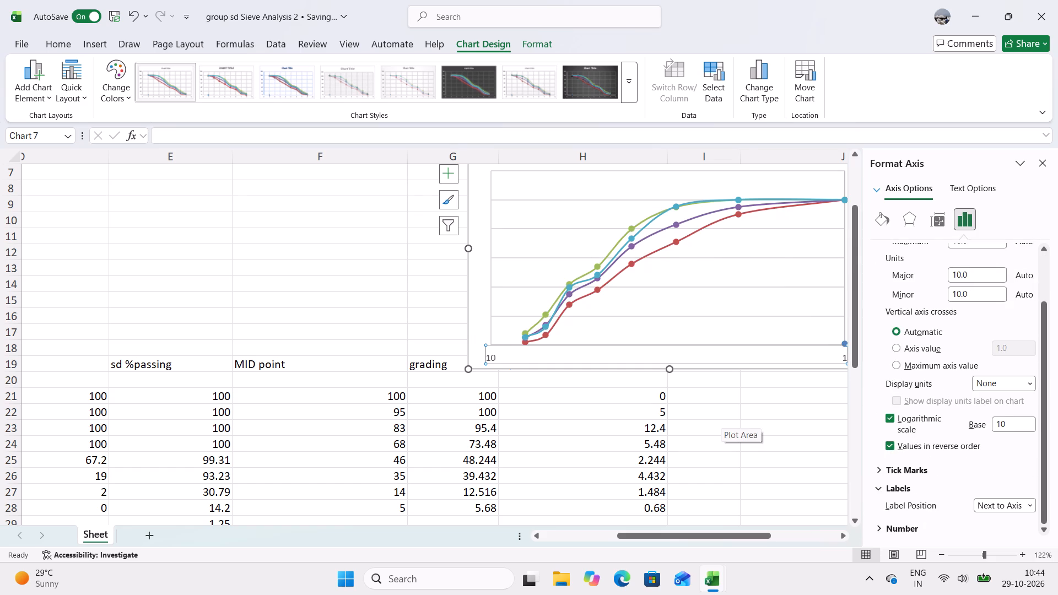
Set the label position of the chart's vertical axis to High.
scroll(692, 409, up, 1)
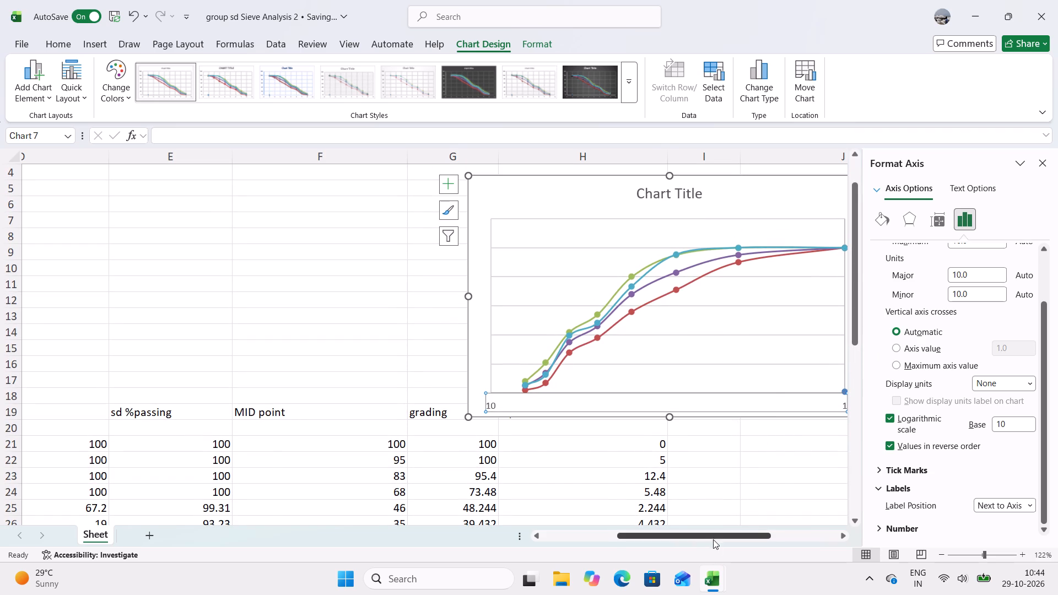
drag(713, 538, 764, 535)
click(606, 319)
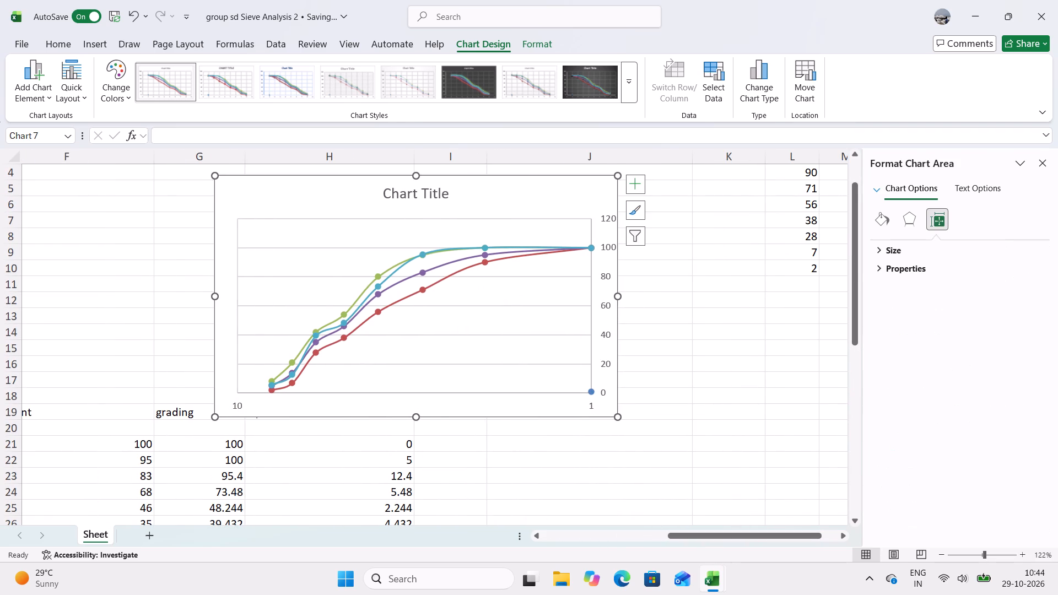
click(605, 289)
click(606, 270)
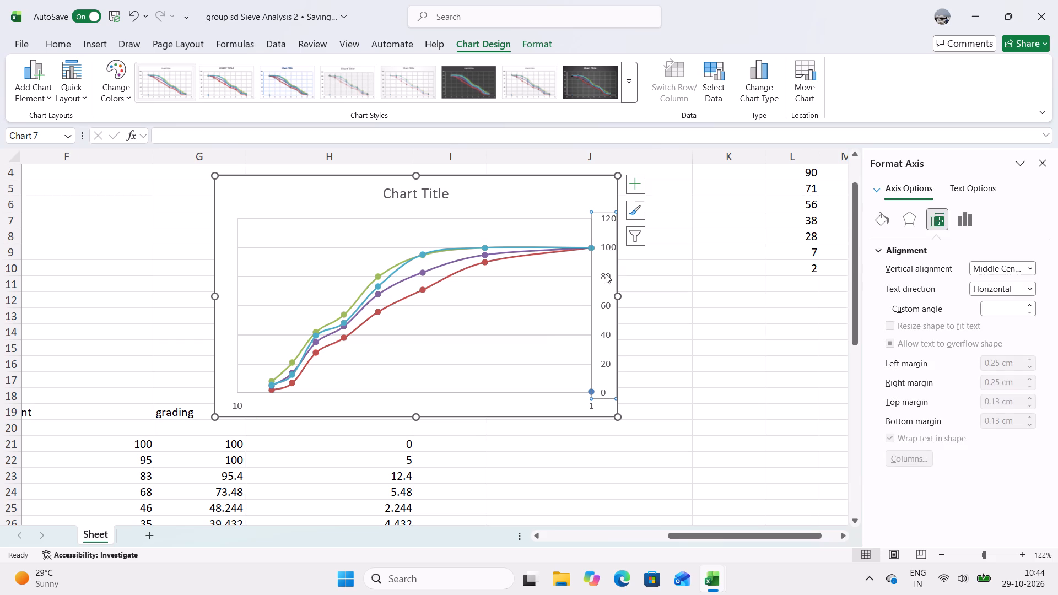
click(957, 215)
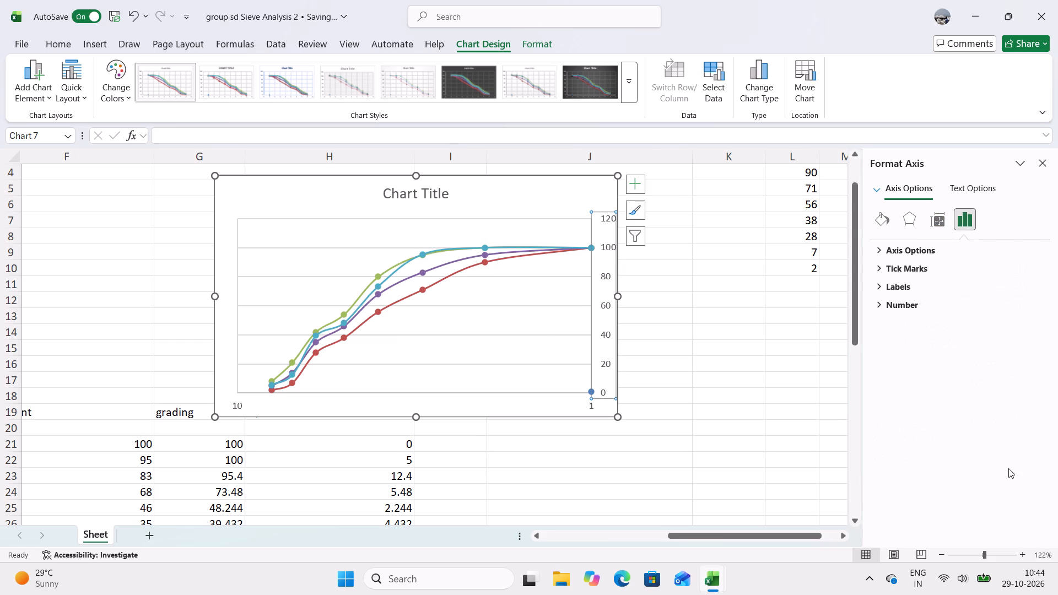
click(887, 283)
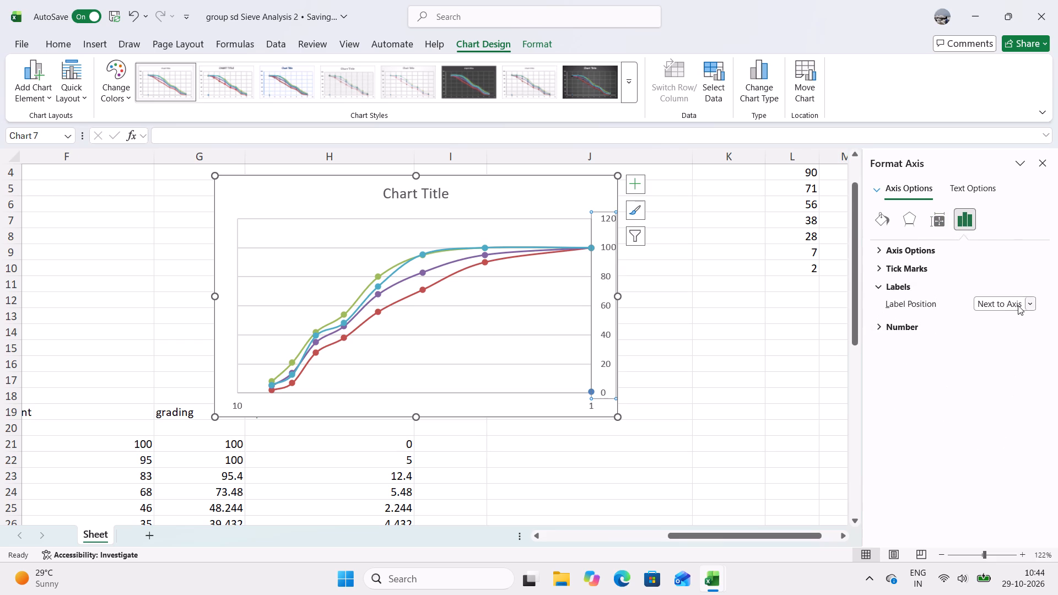
click(1030, 301)
click(993, 339)
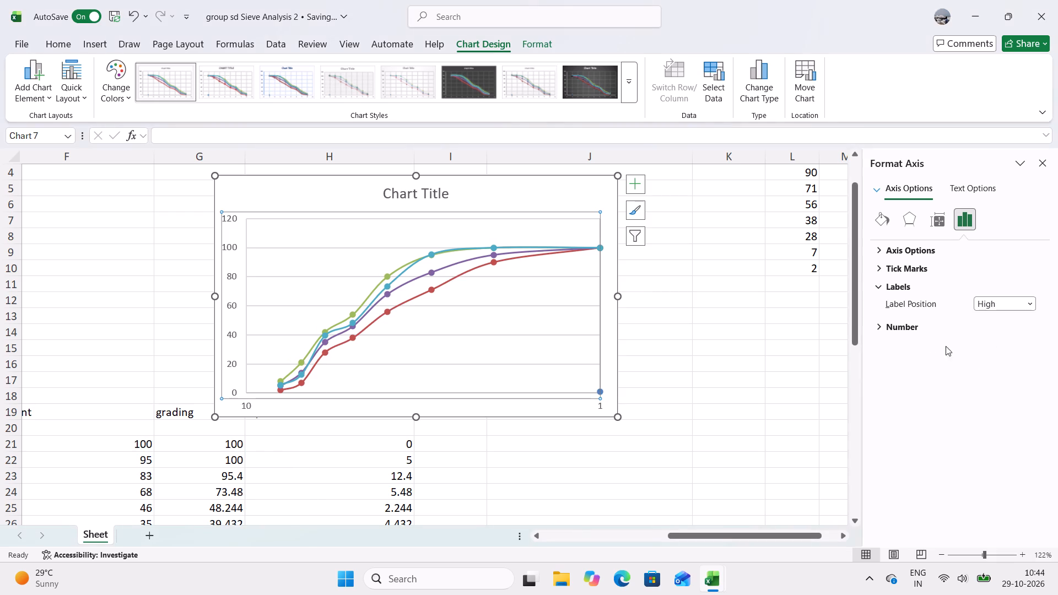
Set the blend proportions in row 30 to 0.6 for 20mm, 0 for 6mm and 0 for 10mm.
scroll(511, 412, up, 4)
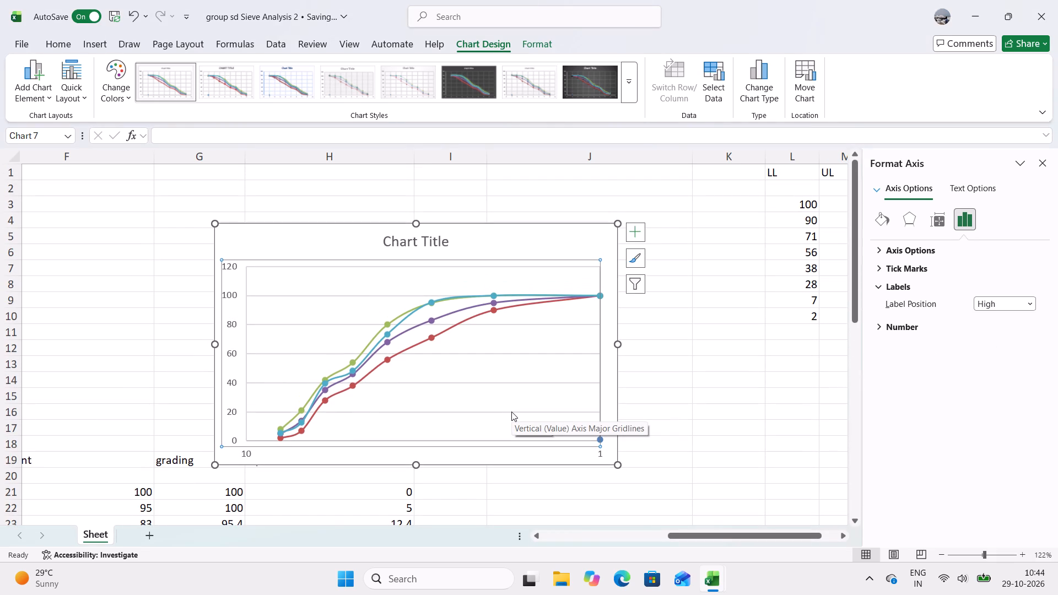
click(695, 539)
drag(697, 537, 586, 539)
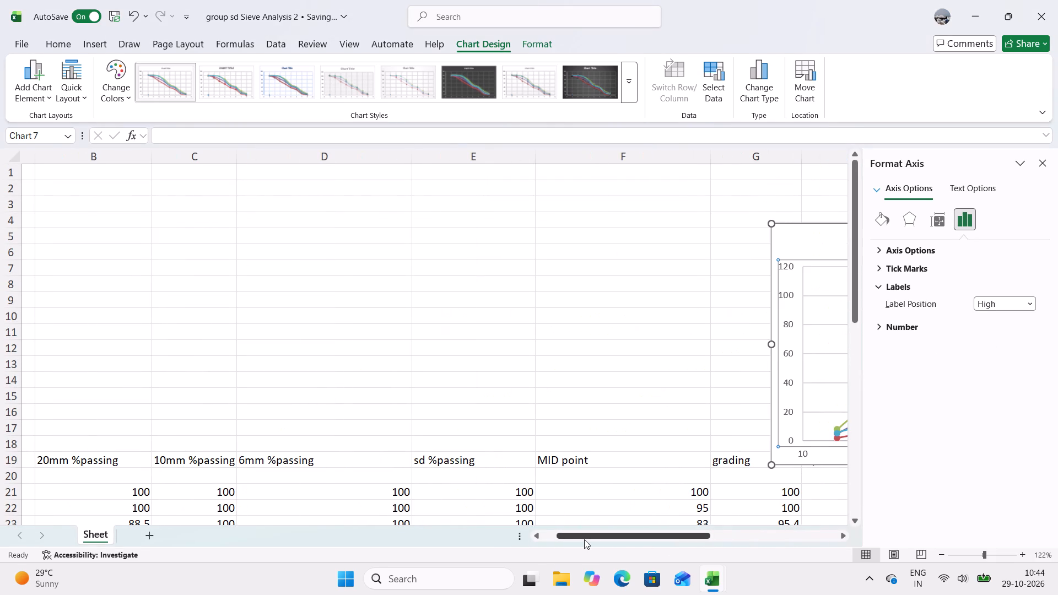
drag(589, 531, 532, 531)
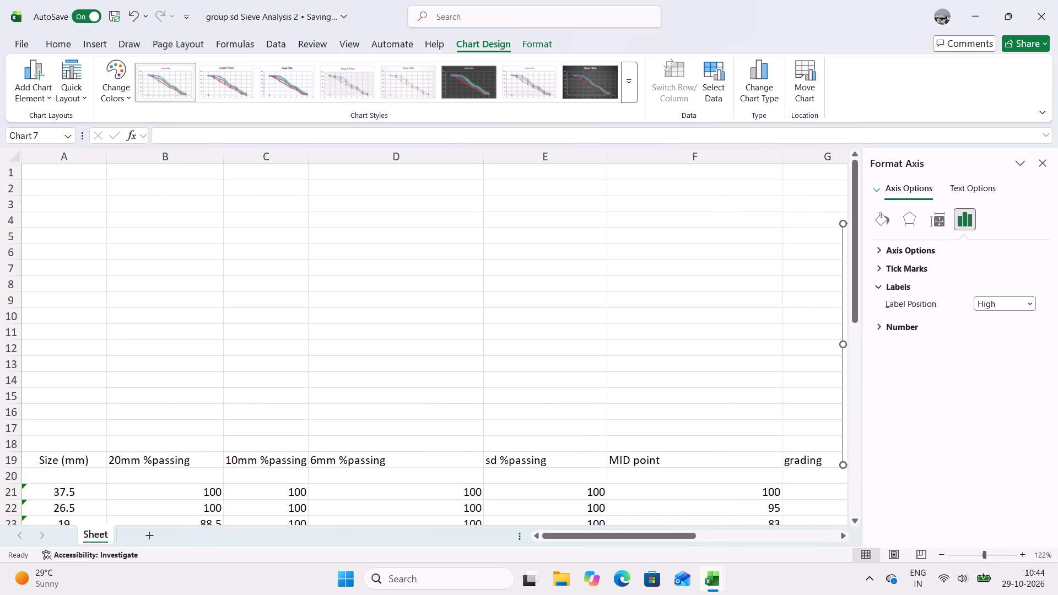
scroll(561, 445, down, 8)
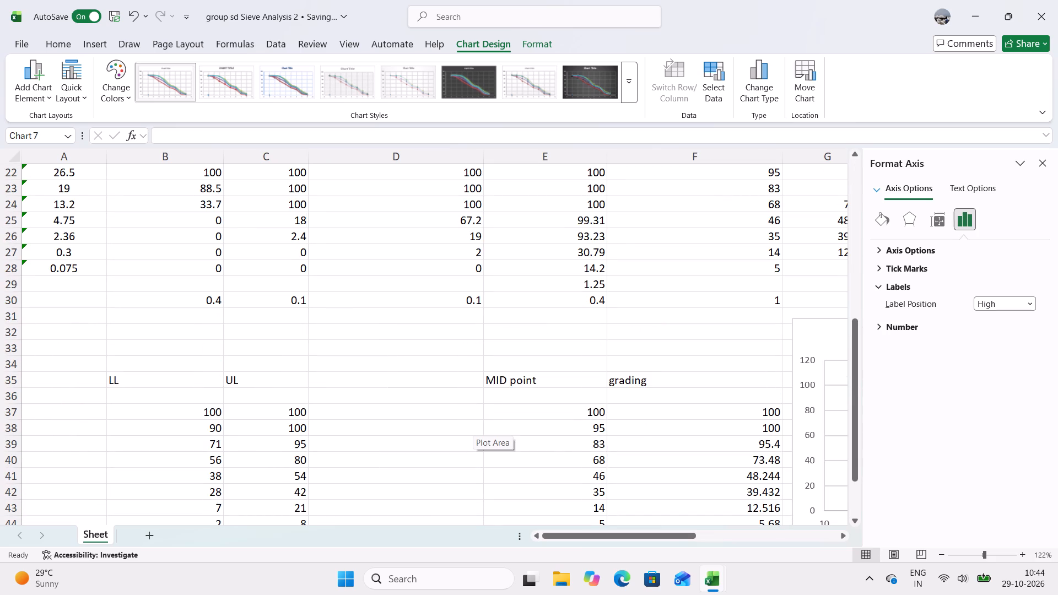
drag(217, 302, 222, 302)
text(.5)
key(BackSpace)
key(6)
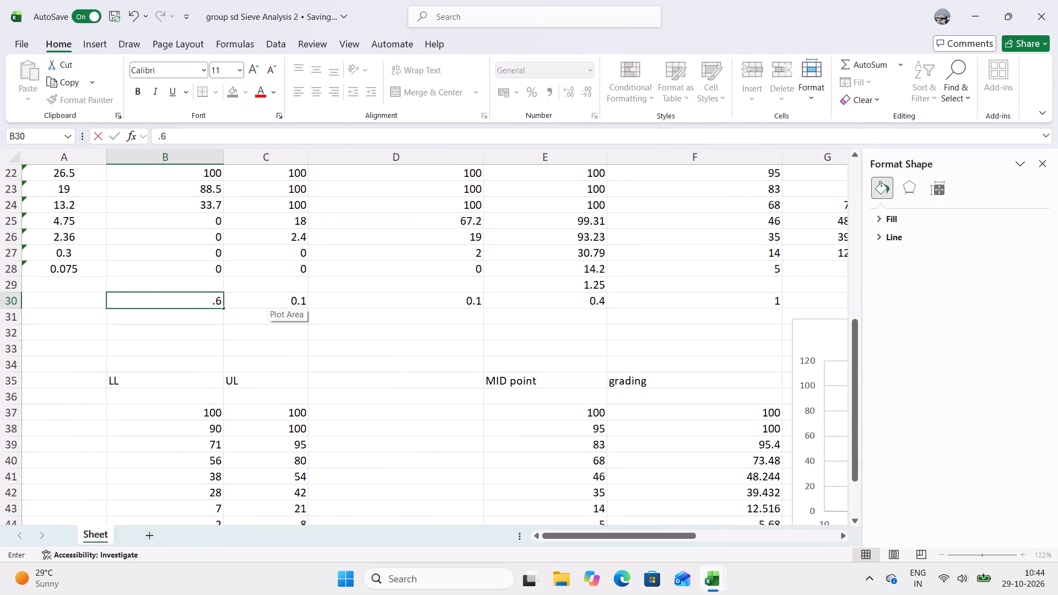
click(434, 299)
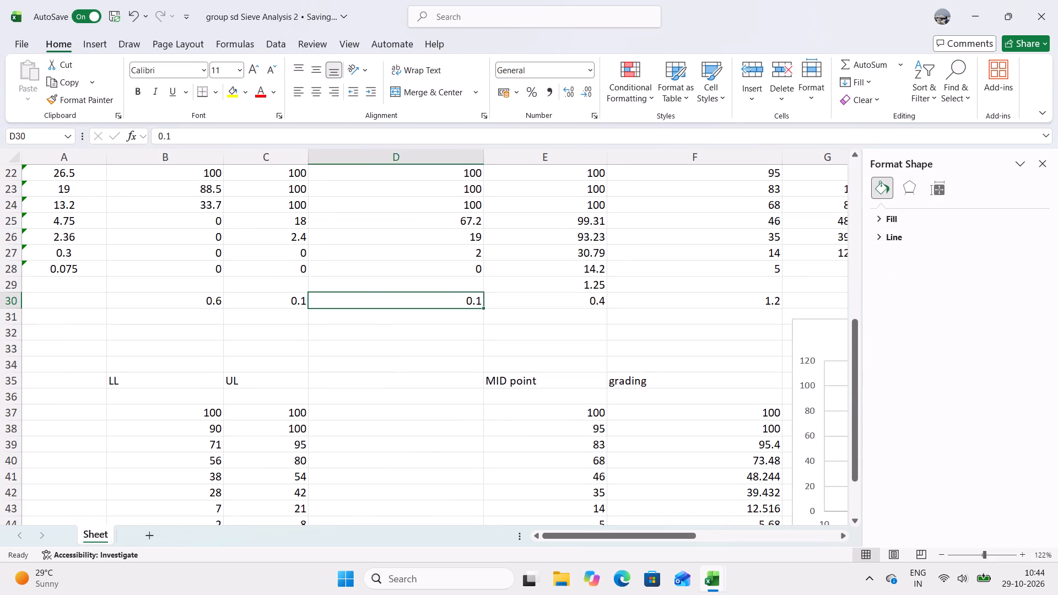
key(0)
click(296, 299)
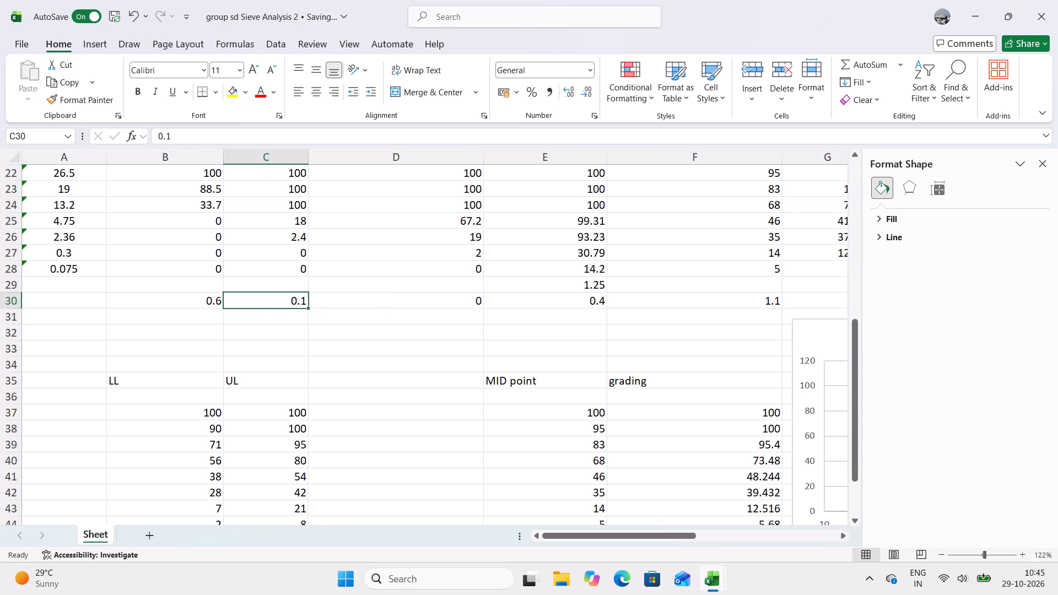
key(0)
key(Return)
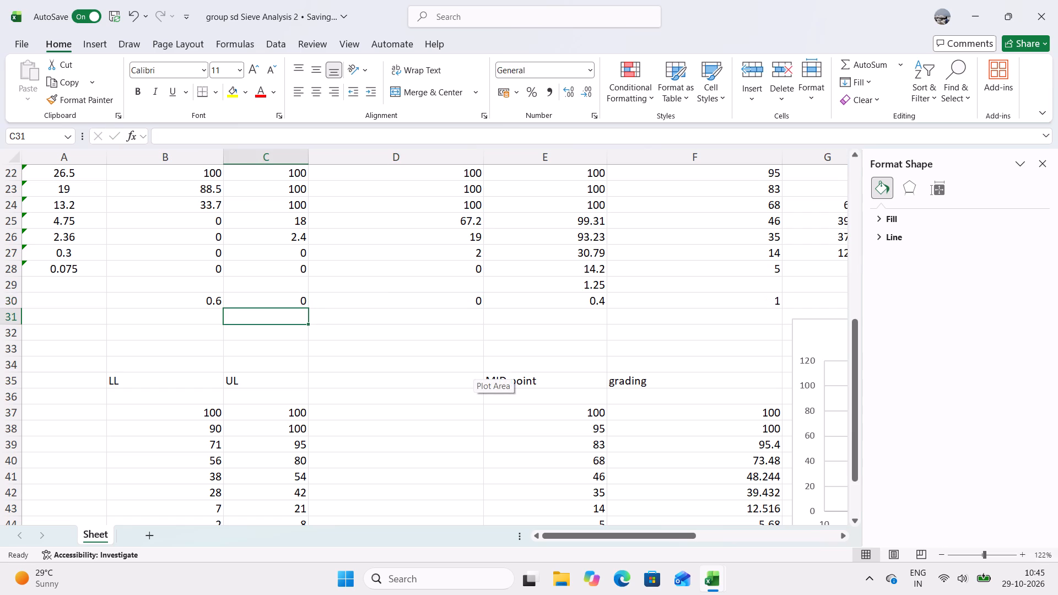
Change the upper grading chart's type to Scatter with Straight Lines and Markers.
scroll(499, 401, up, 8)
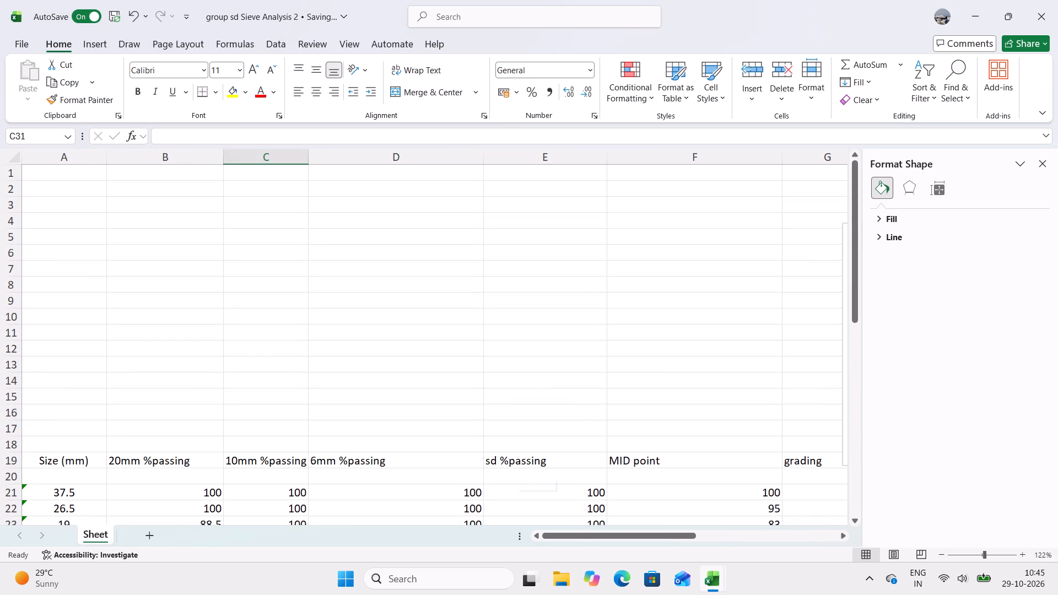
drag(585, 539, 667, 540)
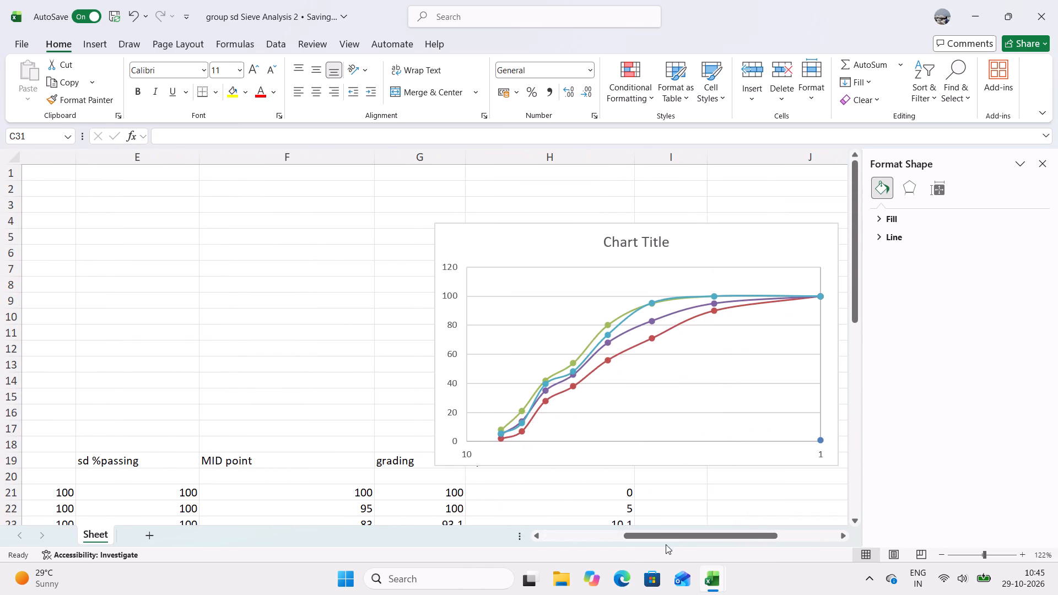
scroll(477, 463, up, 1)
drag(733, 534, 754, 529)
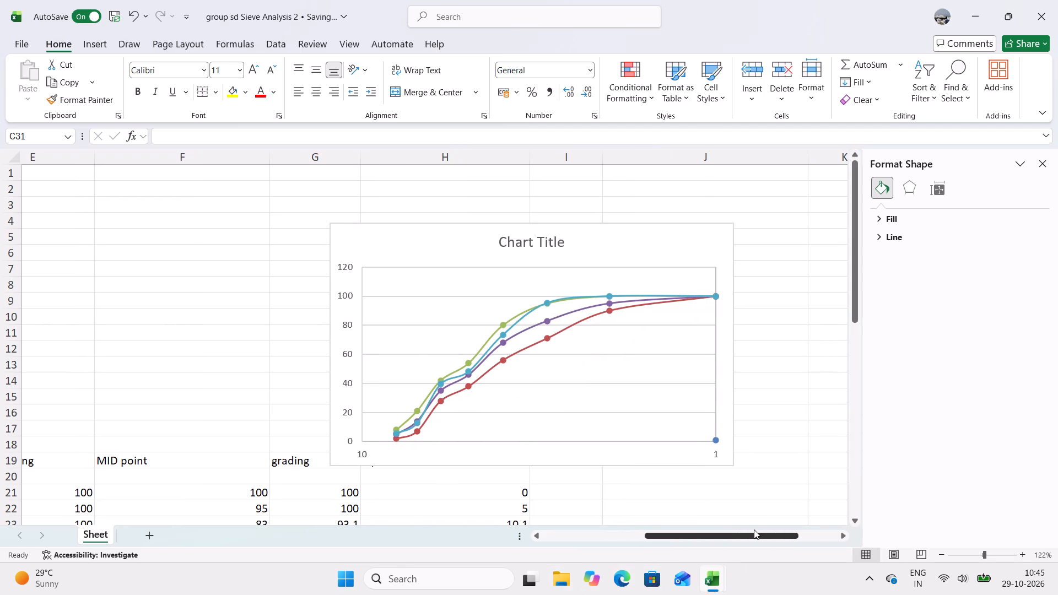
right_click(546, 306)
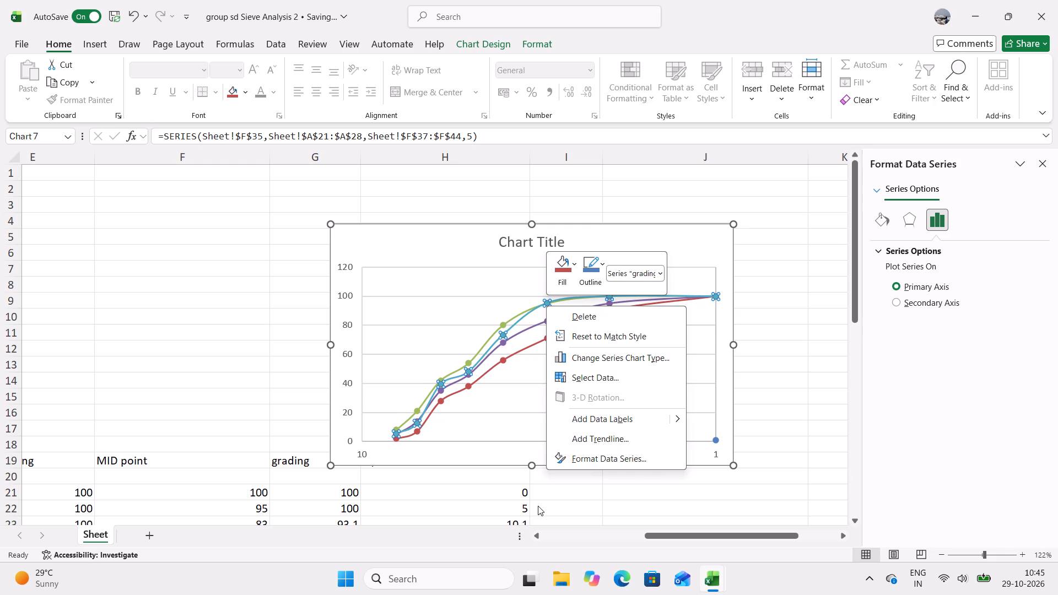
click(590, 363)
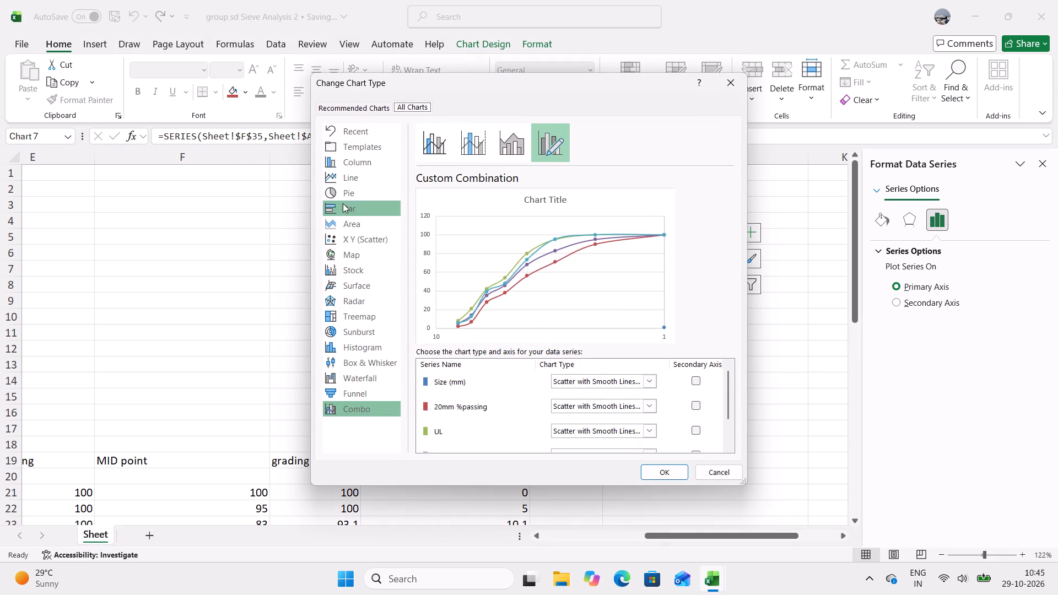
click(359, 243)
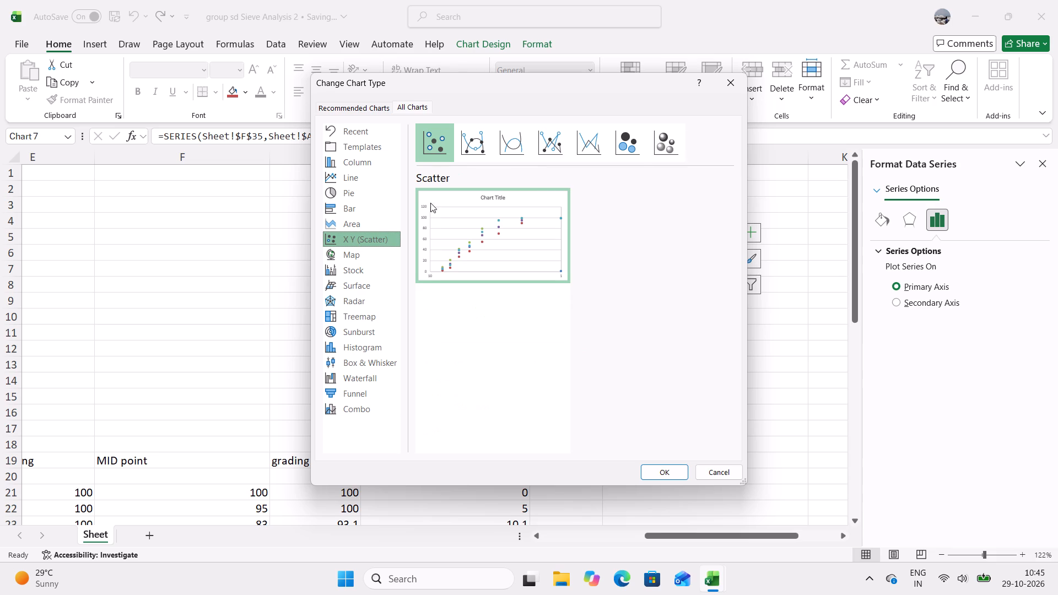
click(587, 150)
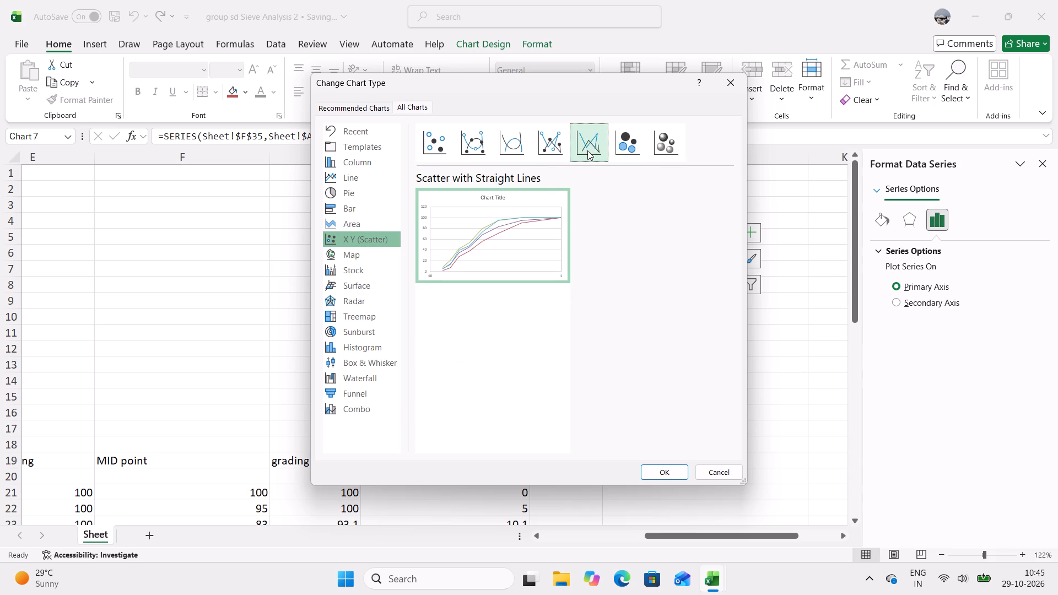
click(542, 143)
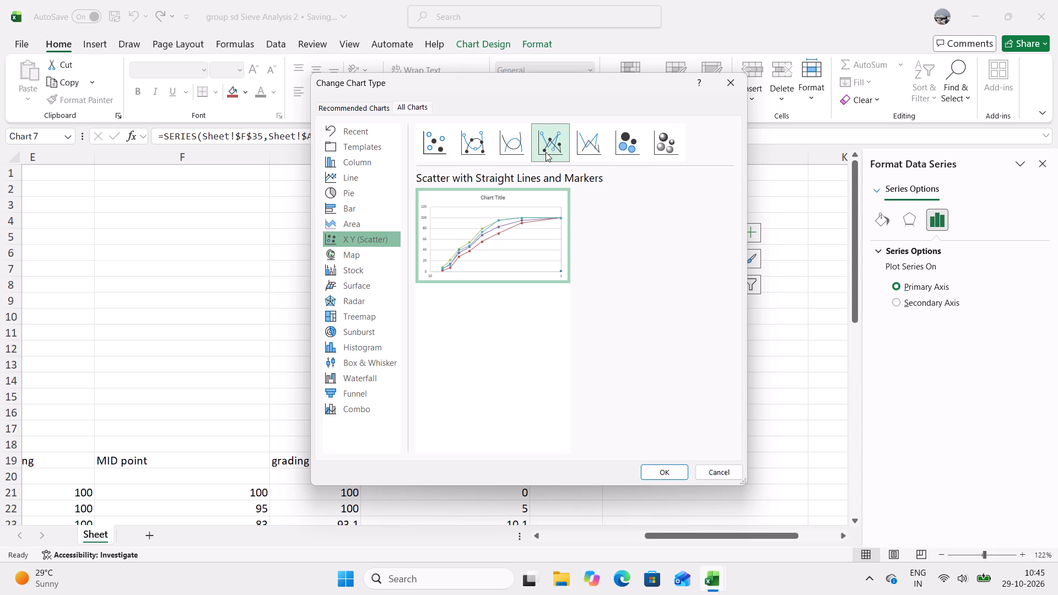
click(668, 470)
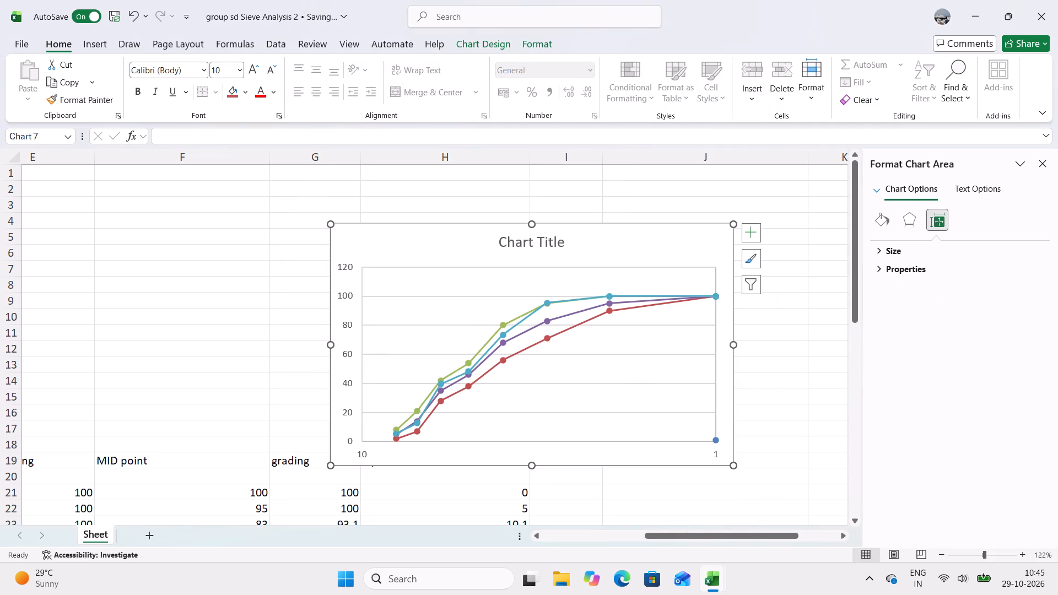
Change the upper grading chart's type to Scatter with Smooth Lines, without markers.
right_click(508, 350)
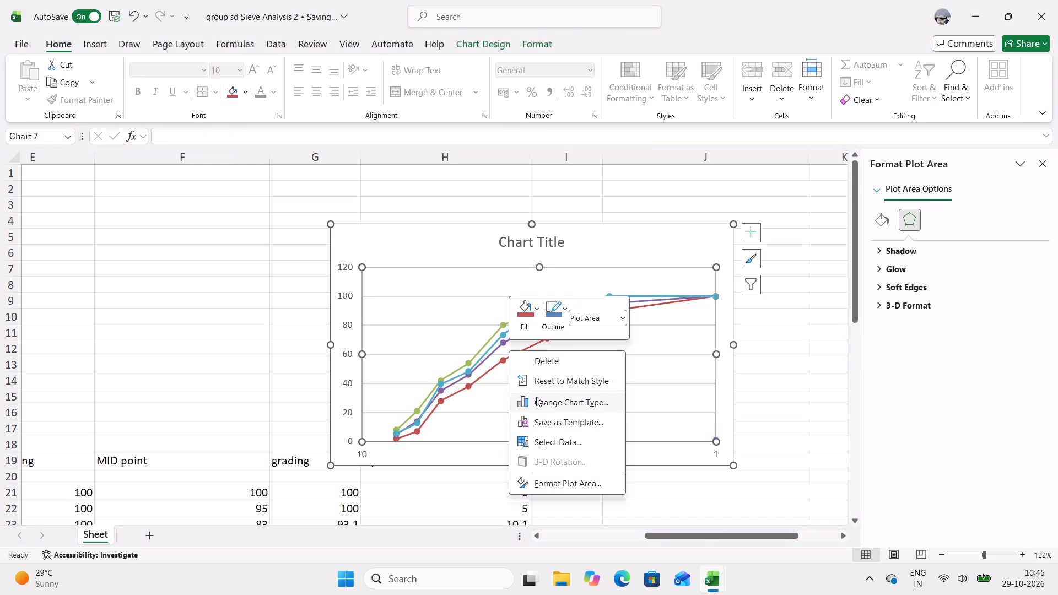
click(565, 404)
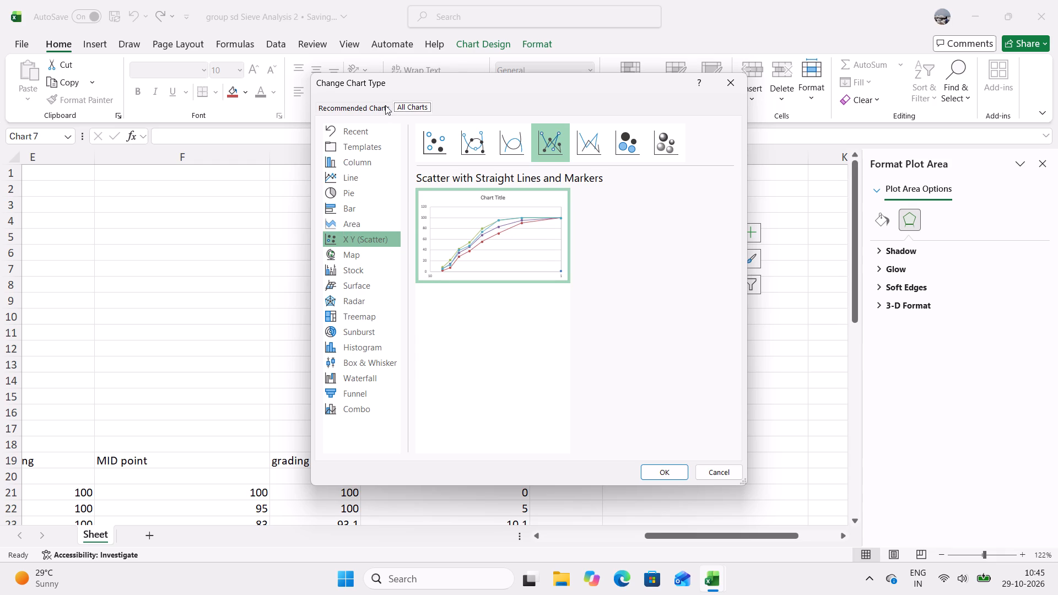
click(344, 180)
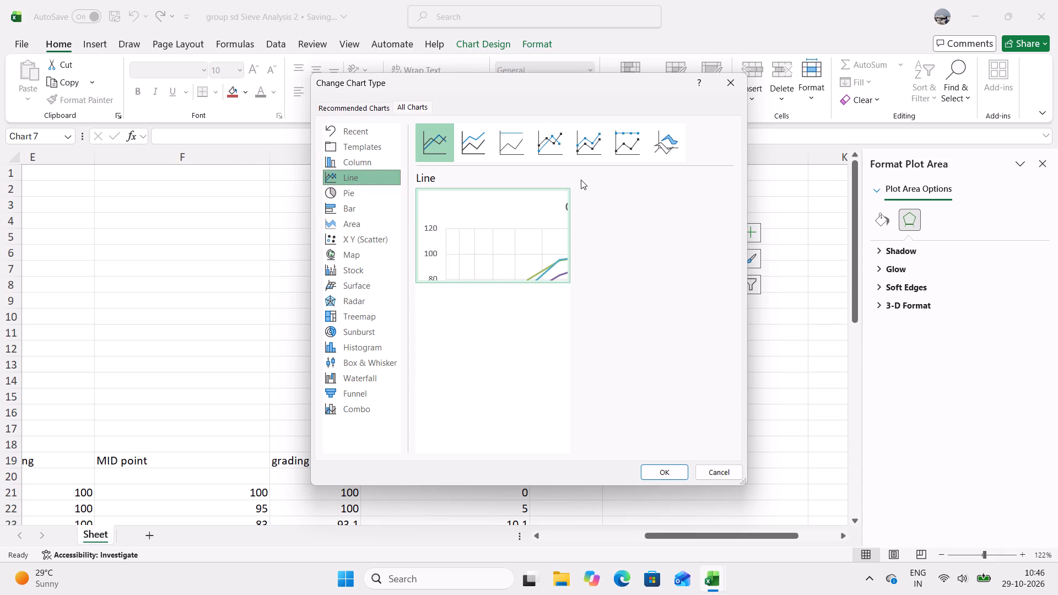
click(351, 213)
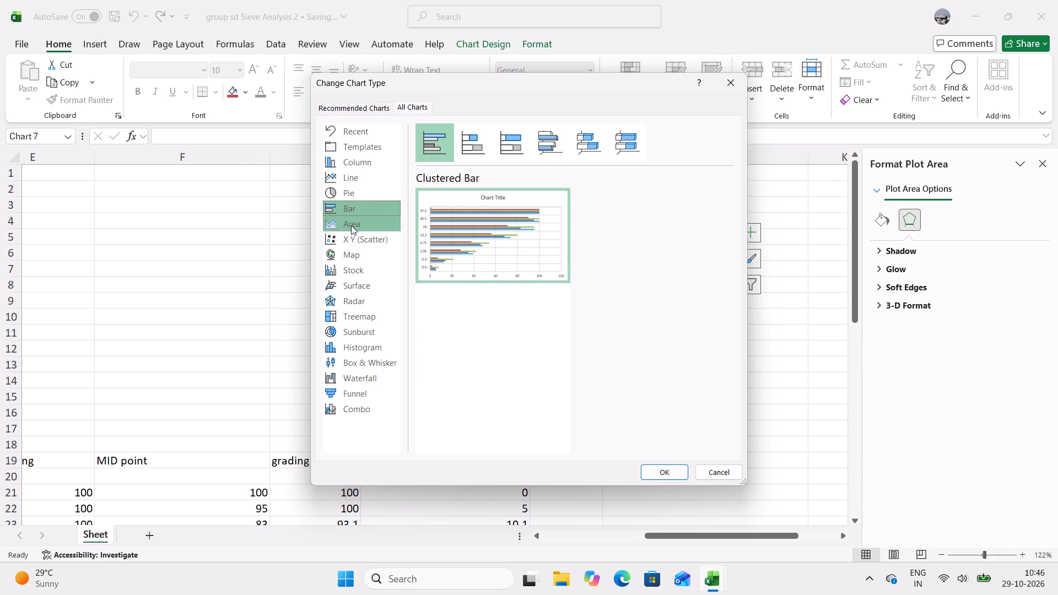
click(351, 225)
click(354, 241)
click(358, 262)
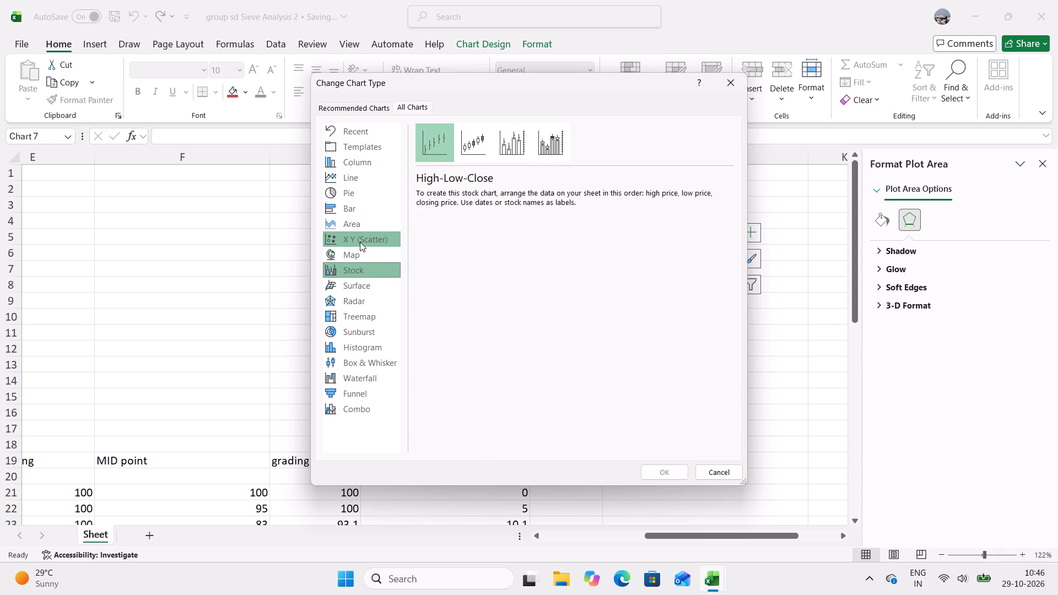
click(360, 242)
click(517, 141)
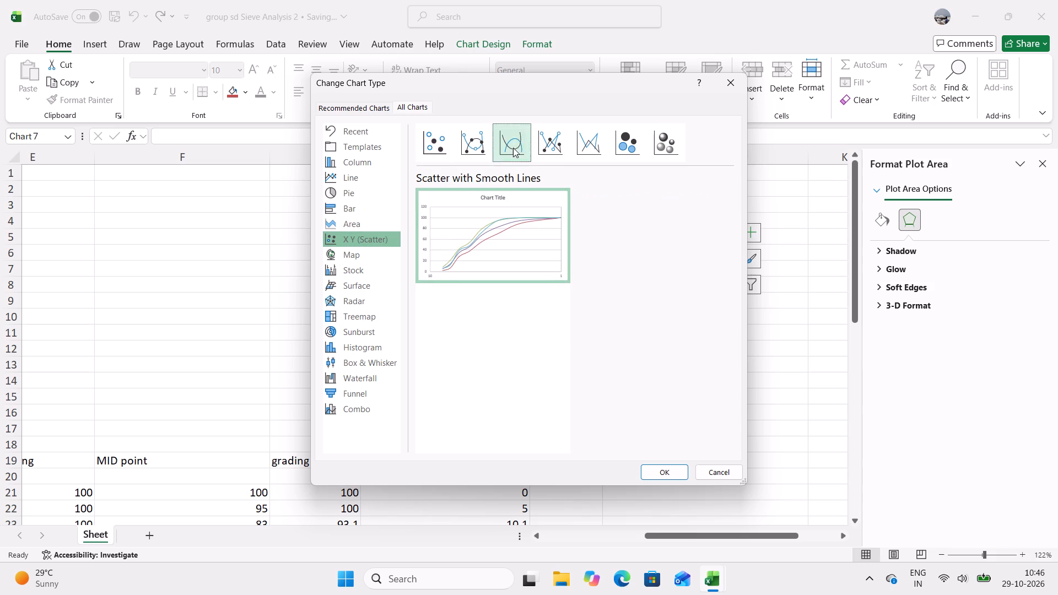
click(666, 465)
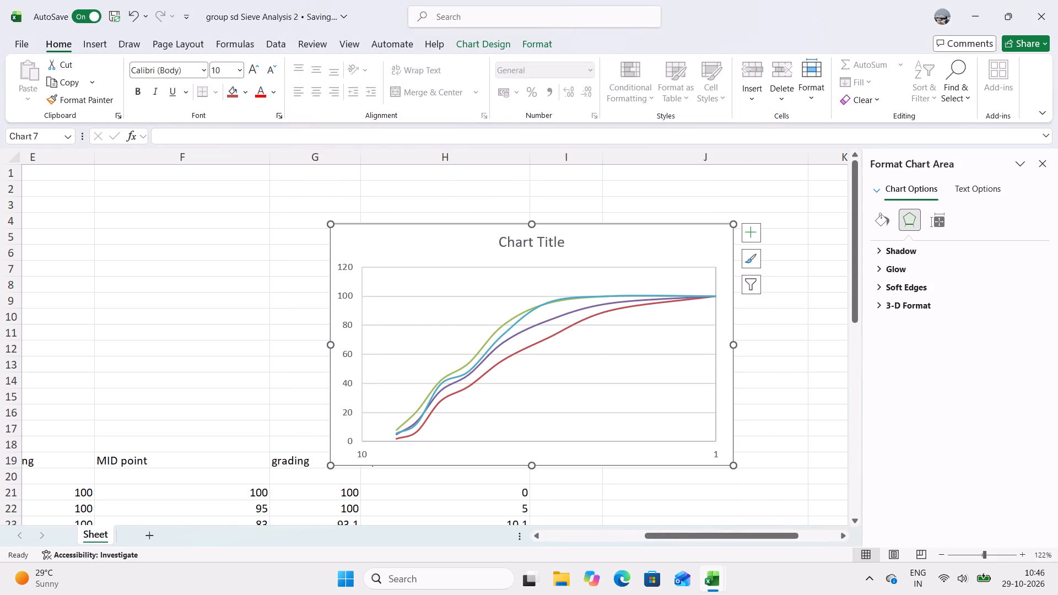
Set the 20mm blend proportion in row 30 to 0.5.
right_click(540, 331)
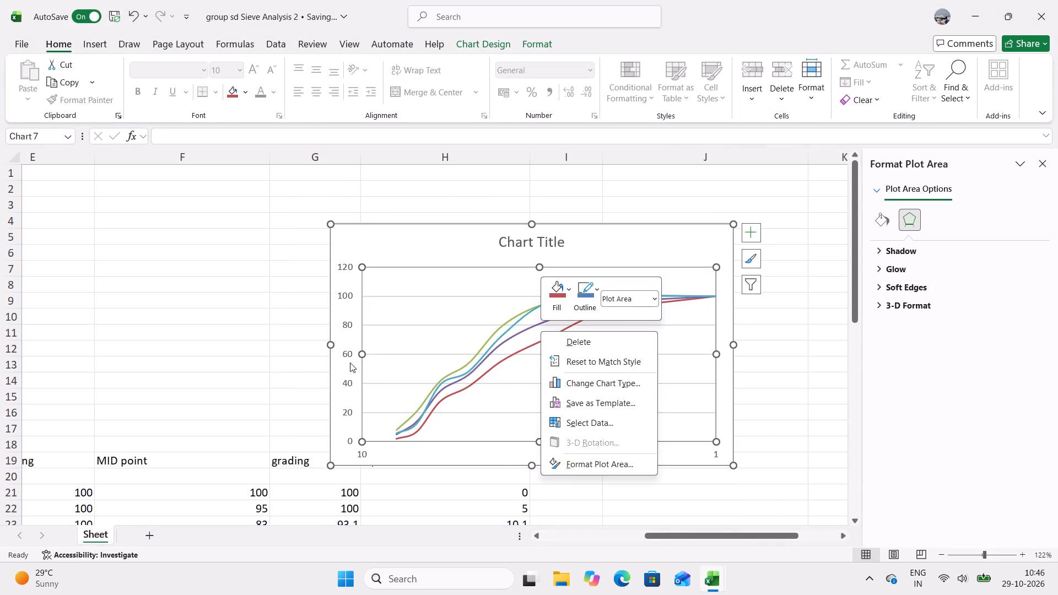
scroll(301, 357, down, 2)
scroll(351, 429, down, 1)
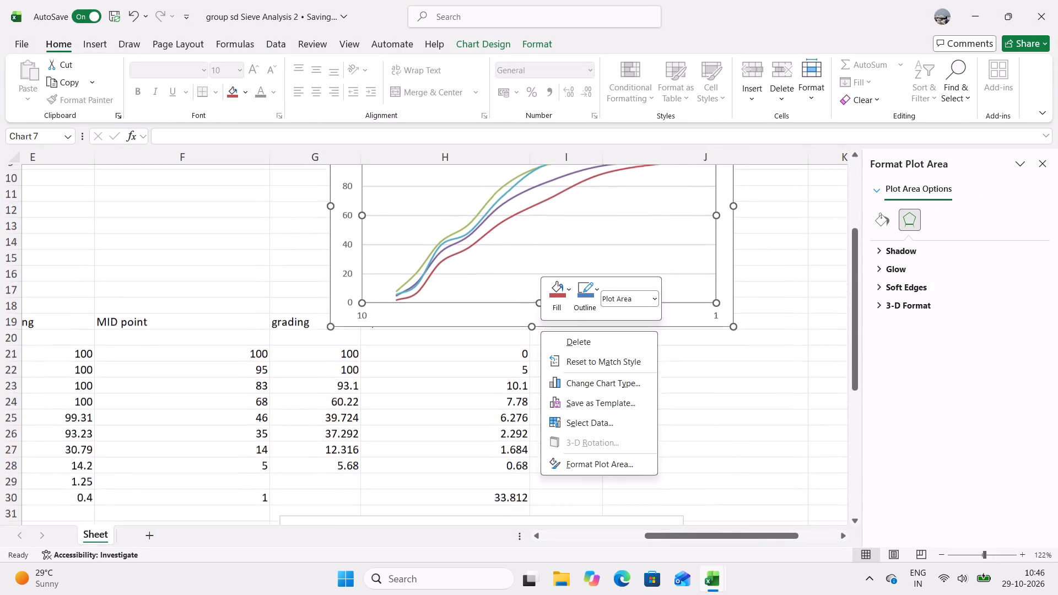
scroll(351, 430, down, 2)
scroll(195, 401, down, 1)
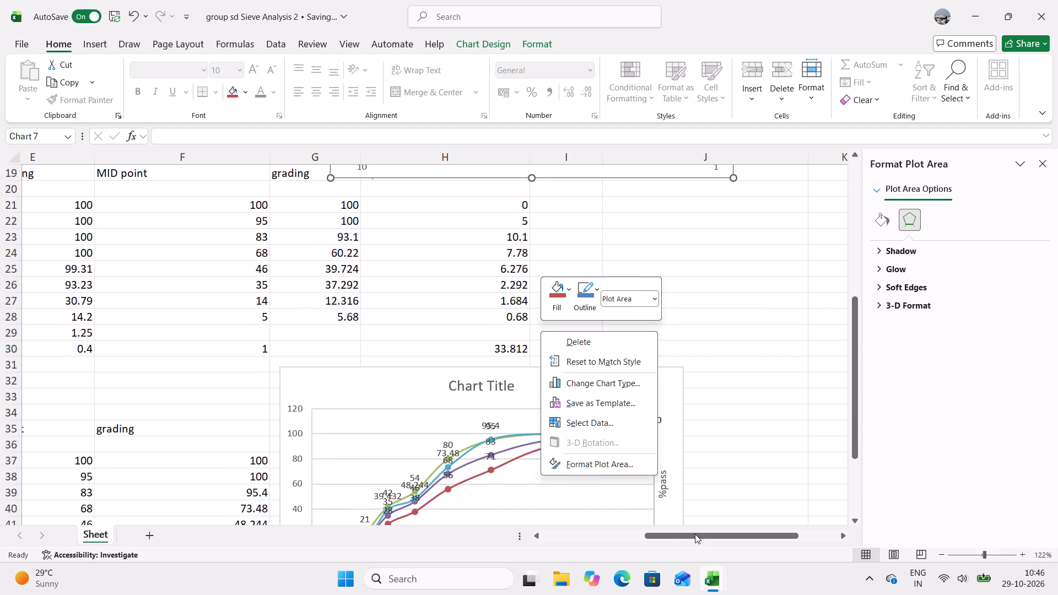
drag(697, 531, 572, 520)
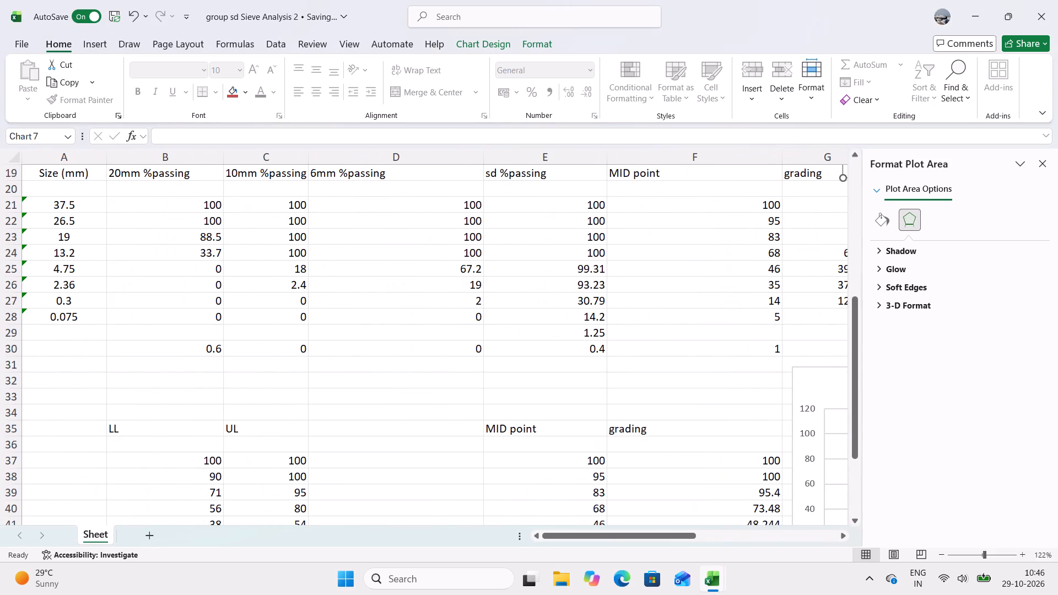
click(217, 348)
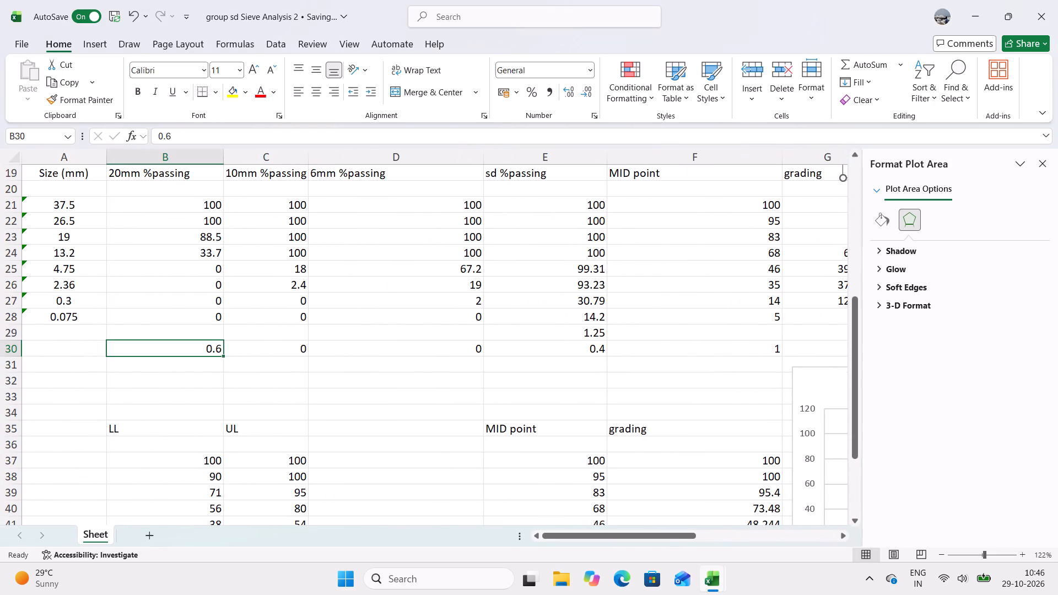
text(.5)
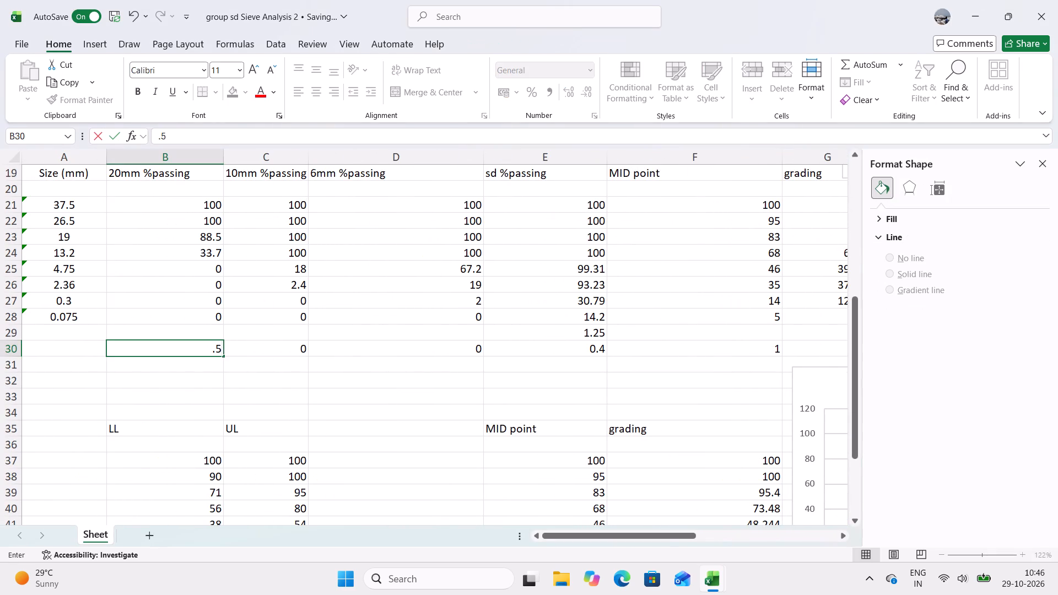
Examine the upper grading chart and the grading values beside the MID point column.
drag(607, 535, 652, 543)
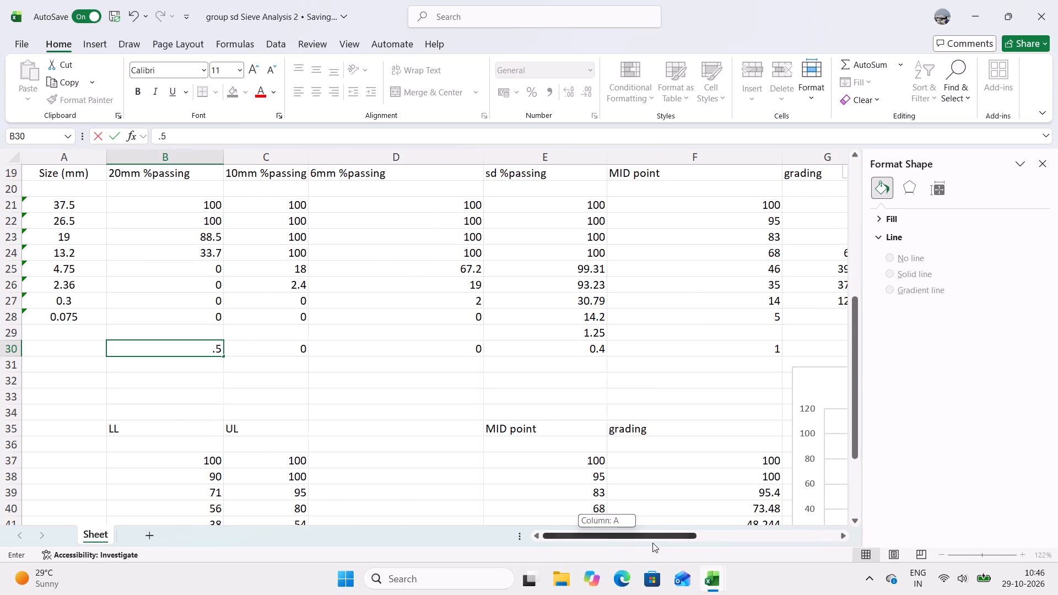
drag(652, 543, 734, 556)
scroll(678, 489, up, 5)
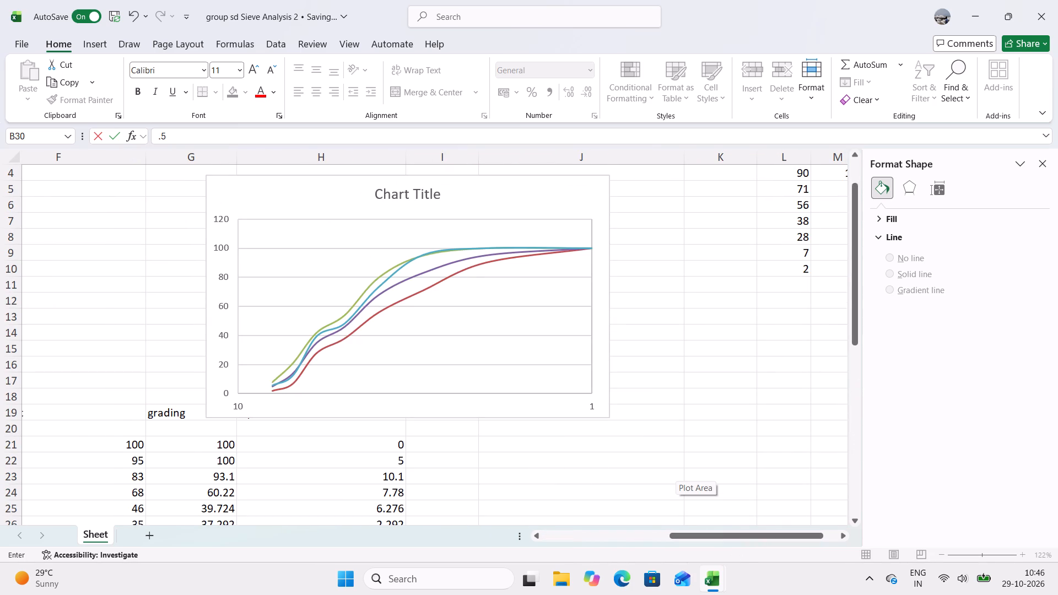
scroll(676, 477, down, 1)
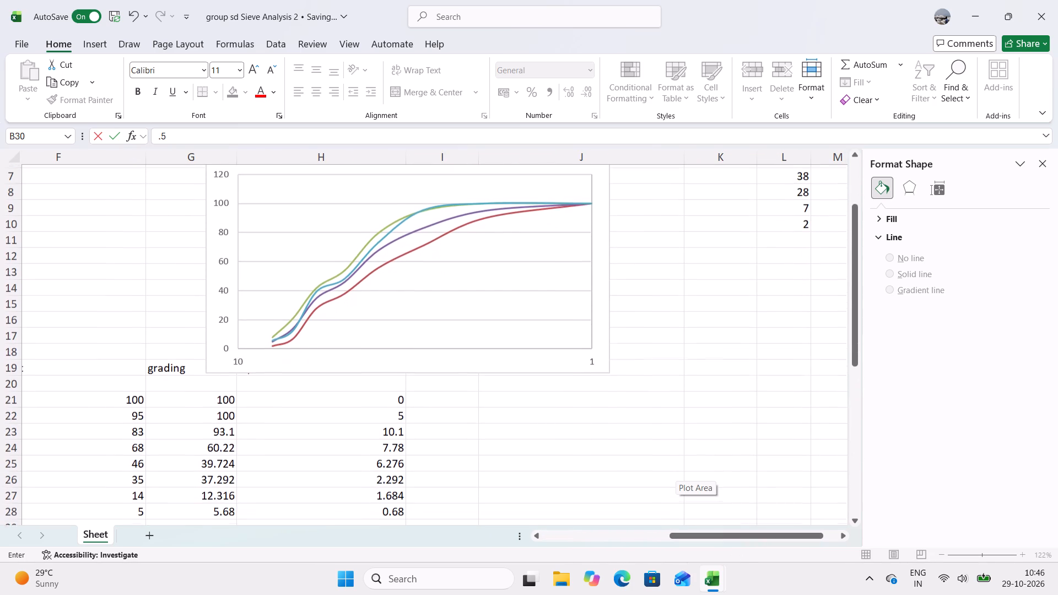
scroll(676, 480, down, 1)
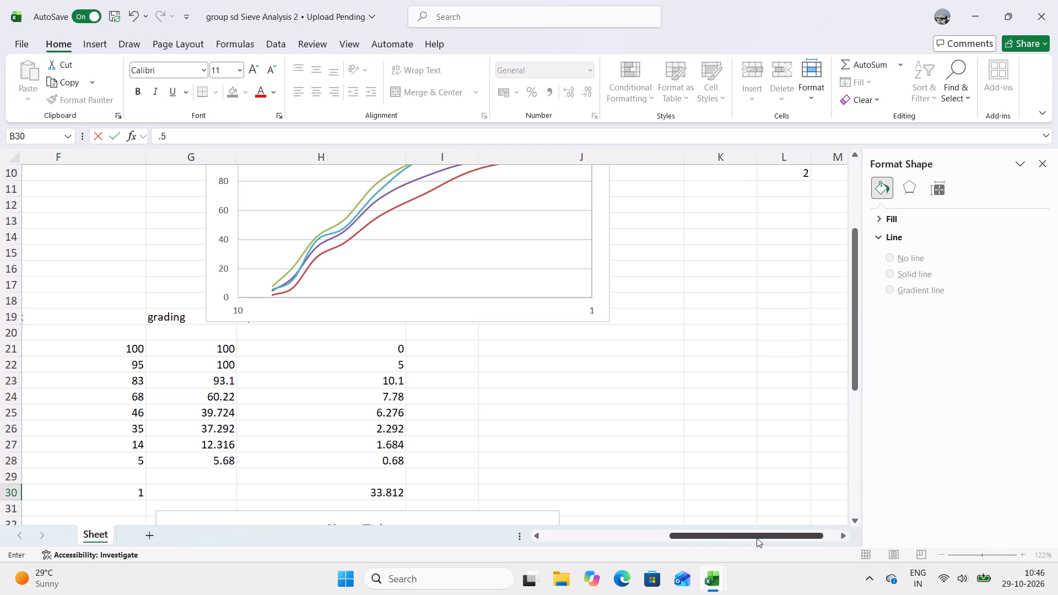
drag(757, 538, 649, 534)
scroll(621, 445, down, 1)
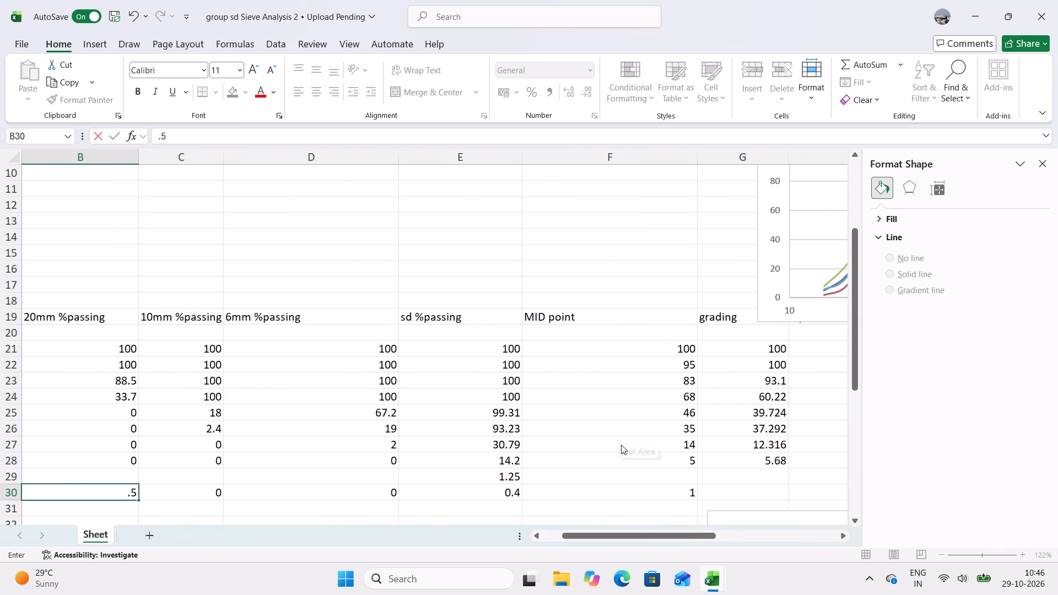
drag(603, 540, 603, 535)
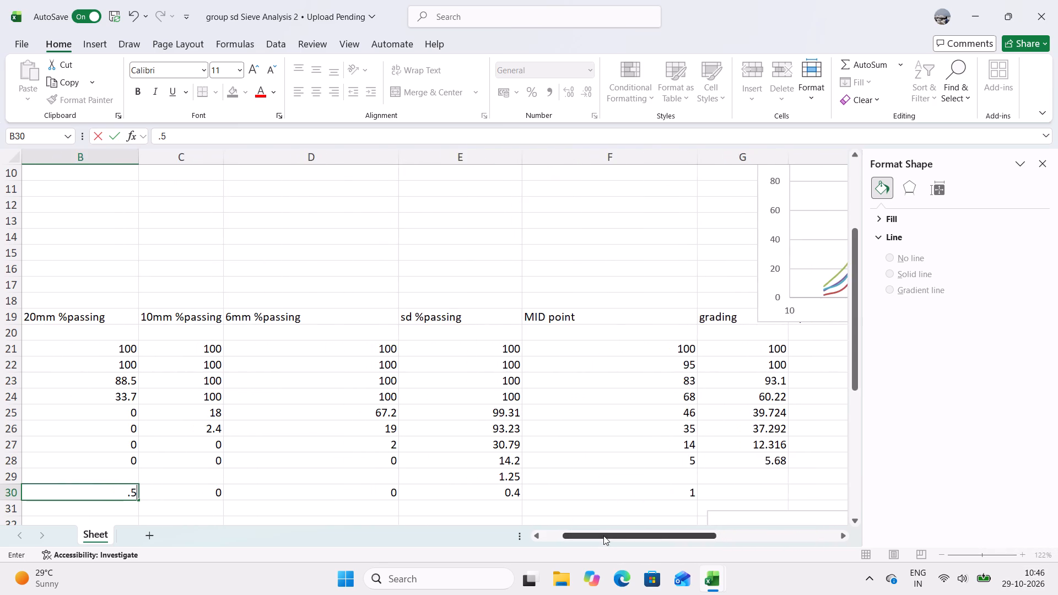
drag(603, 535, 530, 537)
scroll(595, 458, down, 2)
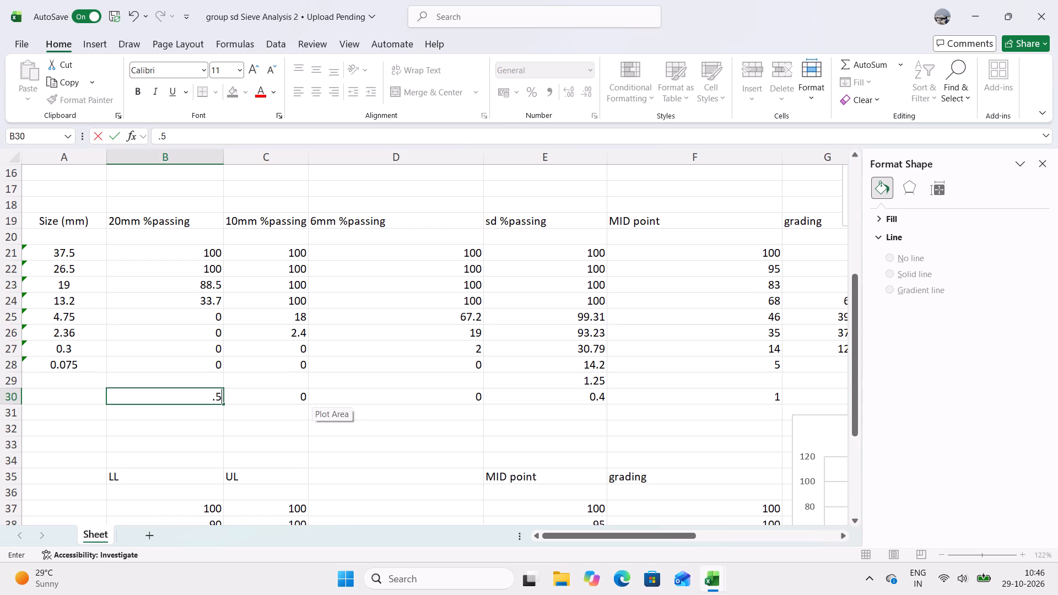
Set the 6mm blend proportion in row 30 to 0.1.
click(426, 398)
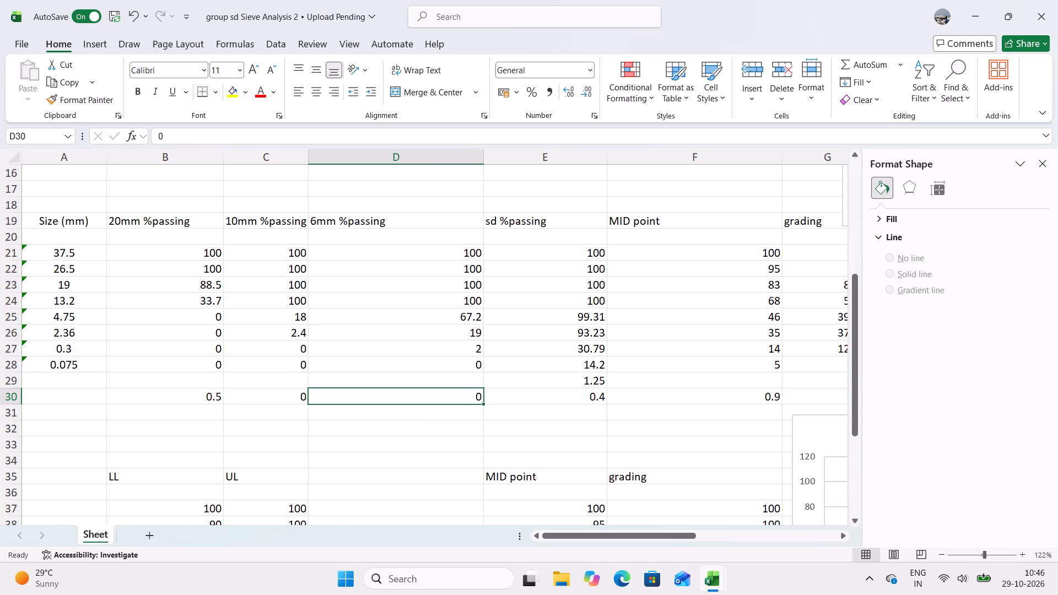
text(.1)
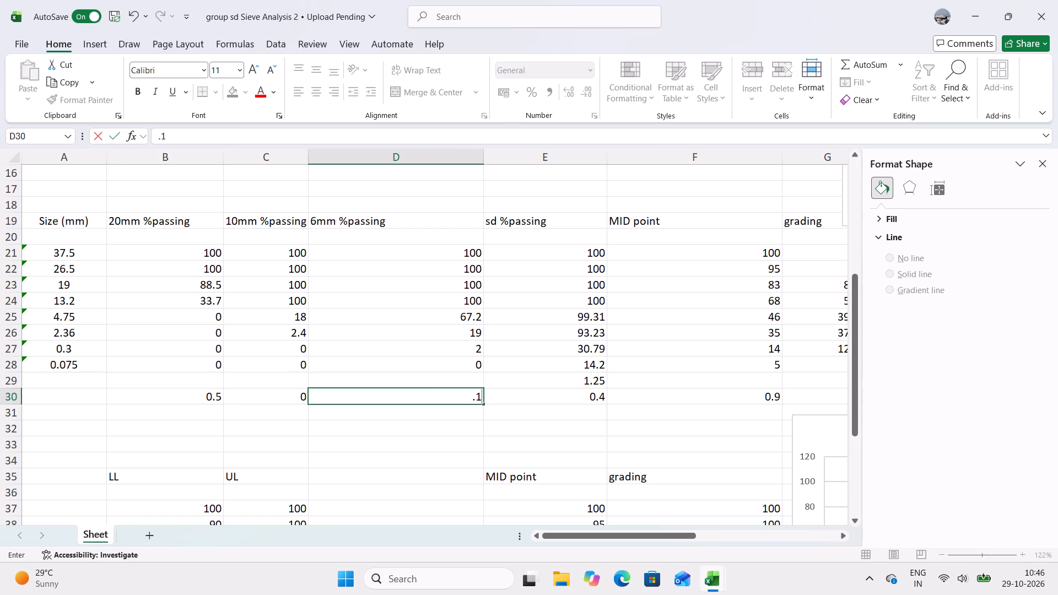
scroll(717, 437, up, 3)
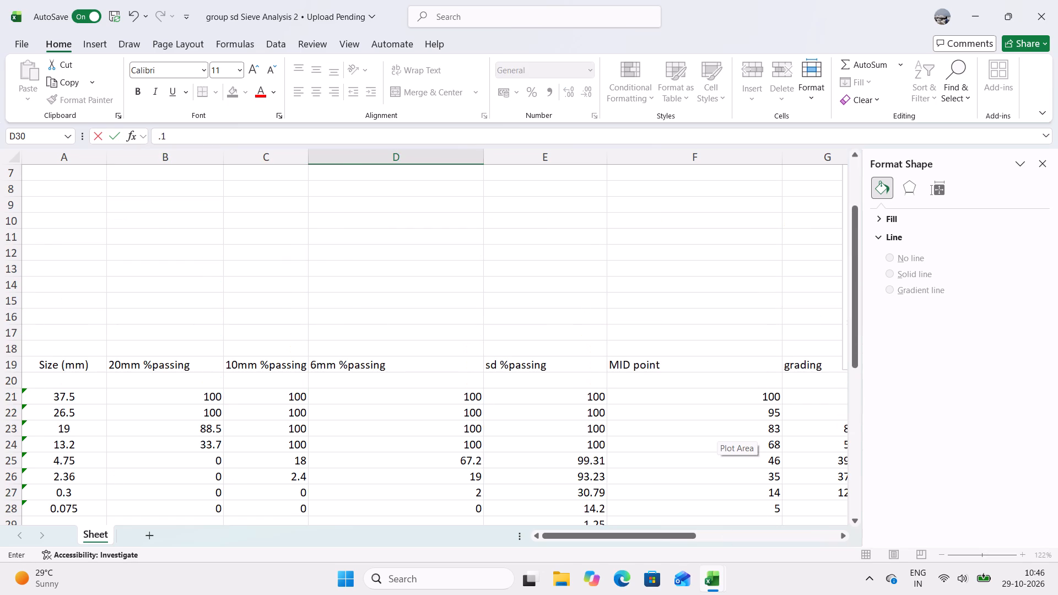
drag(660, 537, 756, 543)
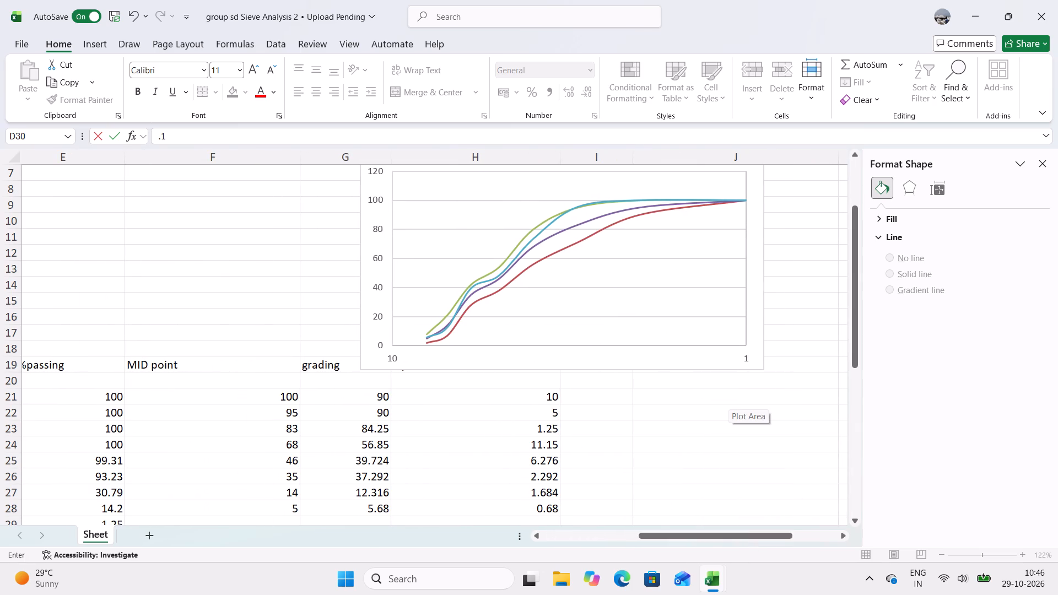
click(659, 475)
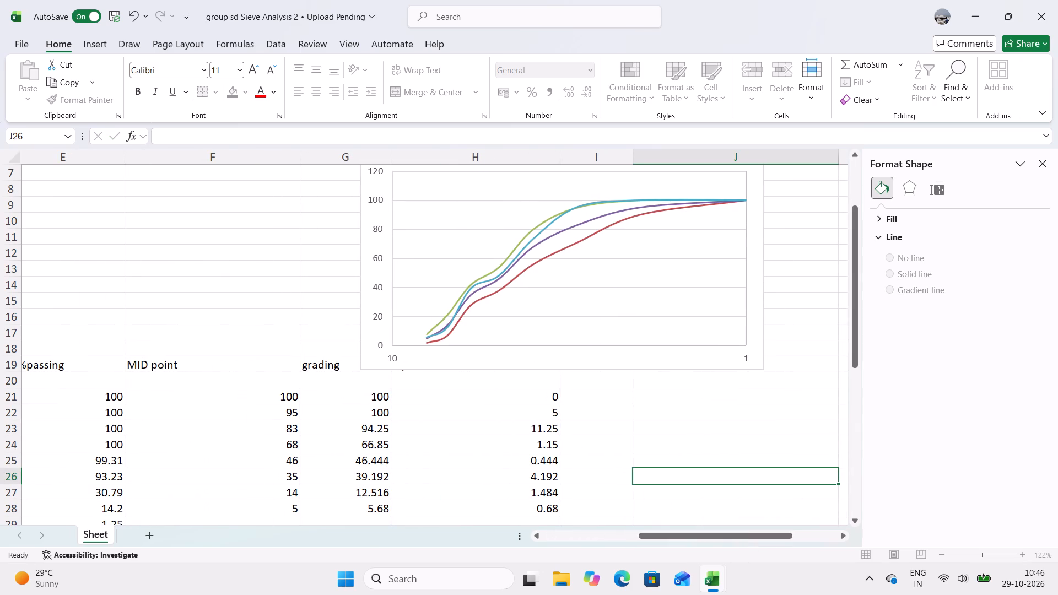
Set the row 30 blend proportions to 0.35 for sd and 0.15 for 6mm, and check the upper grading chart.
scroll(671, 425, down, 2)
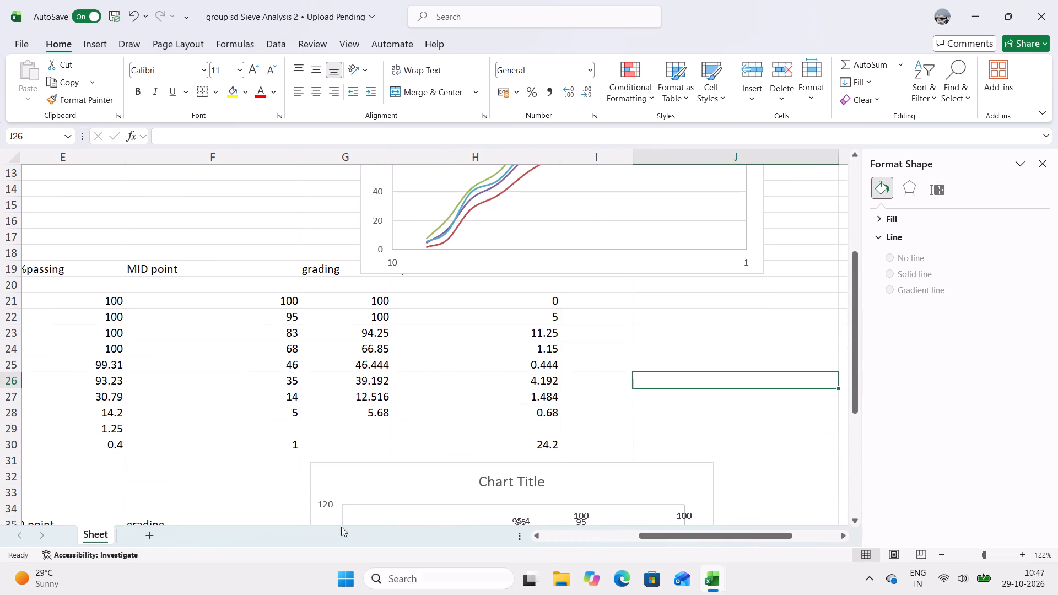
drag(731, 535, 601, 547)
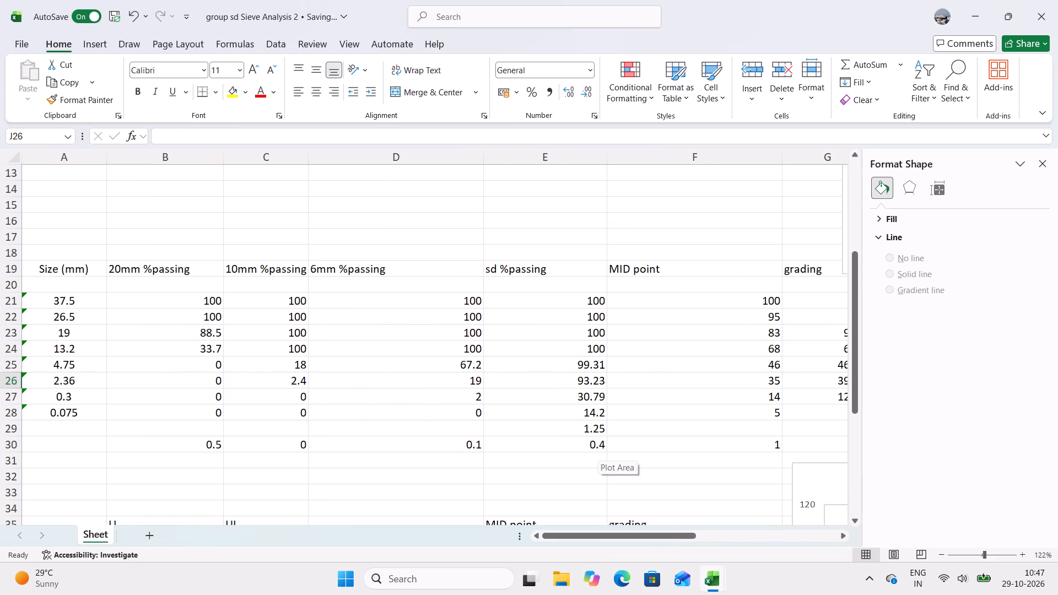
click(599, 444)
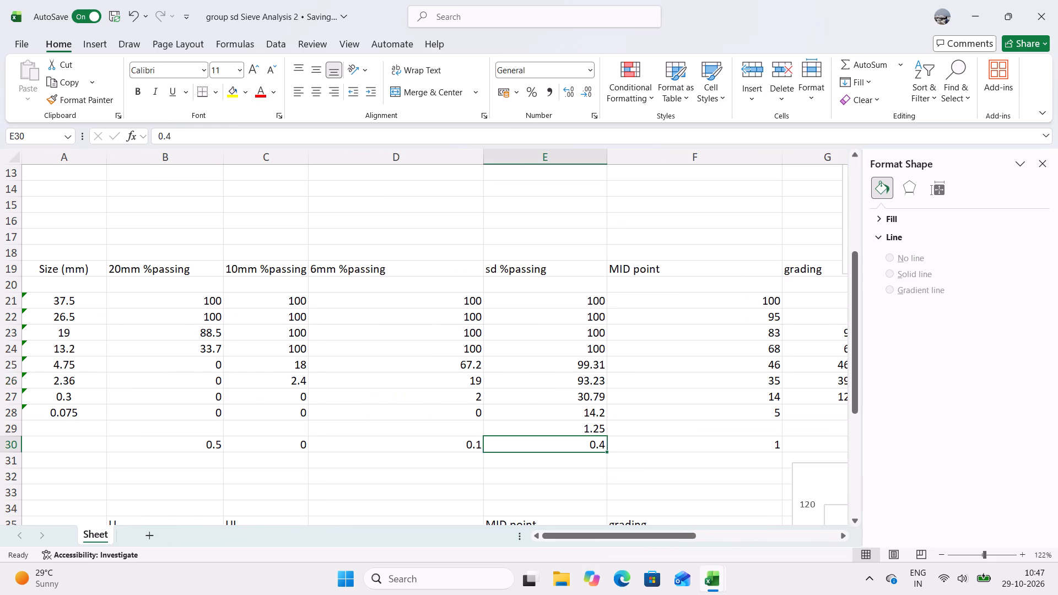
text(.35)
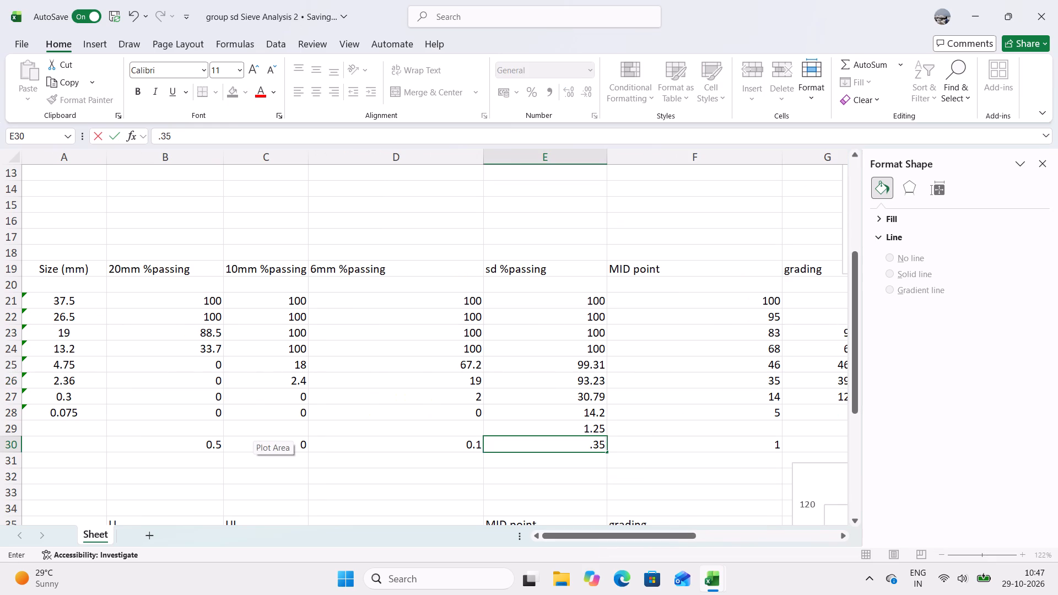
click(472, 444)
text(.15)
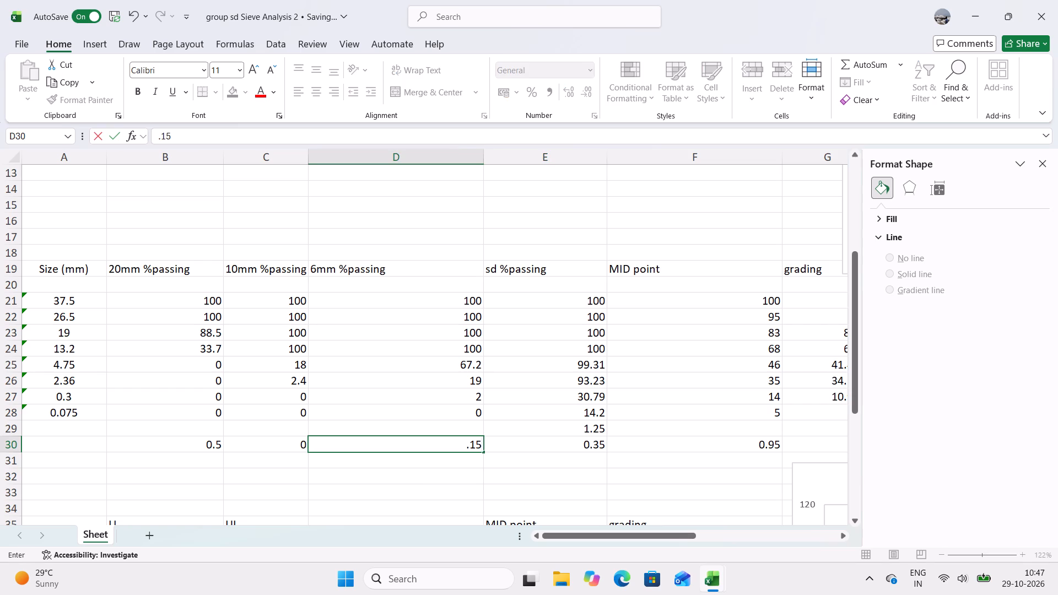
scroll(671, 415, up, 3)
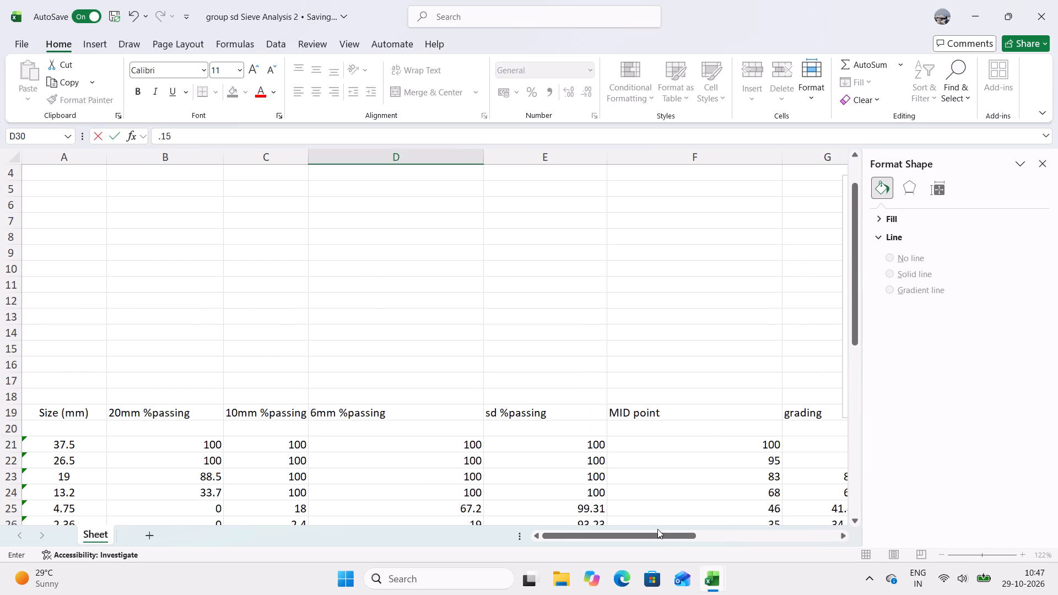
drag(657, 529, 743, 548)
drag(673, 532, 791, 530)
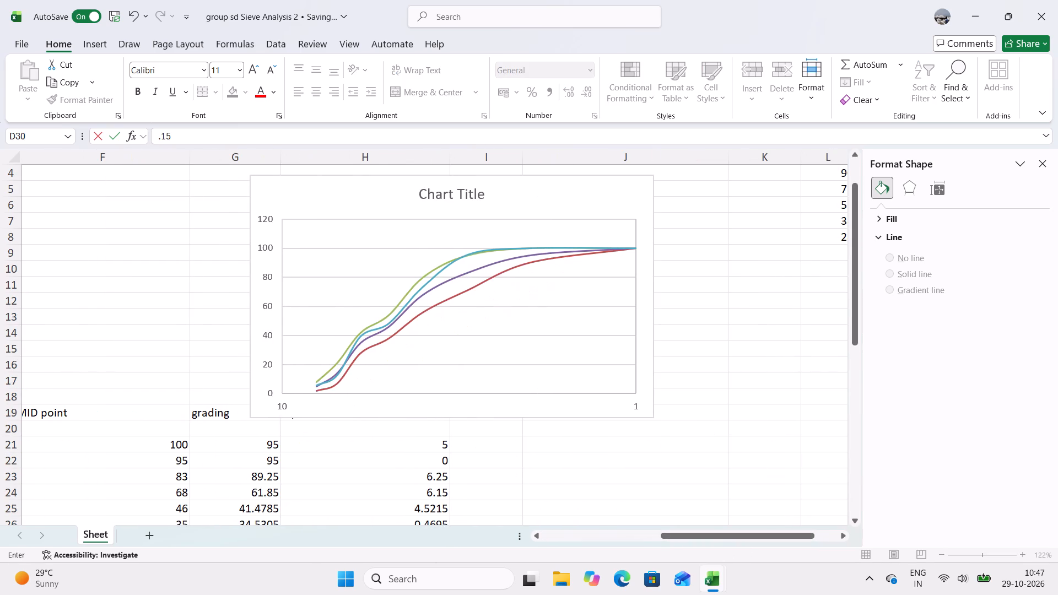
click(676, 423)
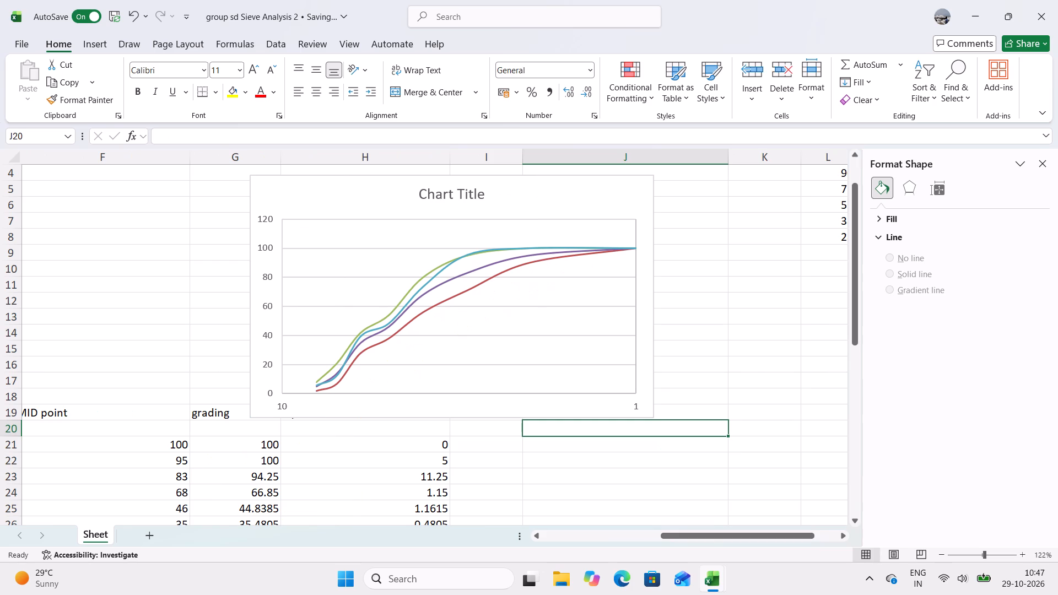
Set the row 30 blend proportions to 0.10 for 6mm and 0.40 for sd.
scroll(678, 424, down, 2)
drag(711, 537, 668, 548)
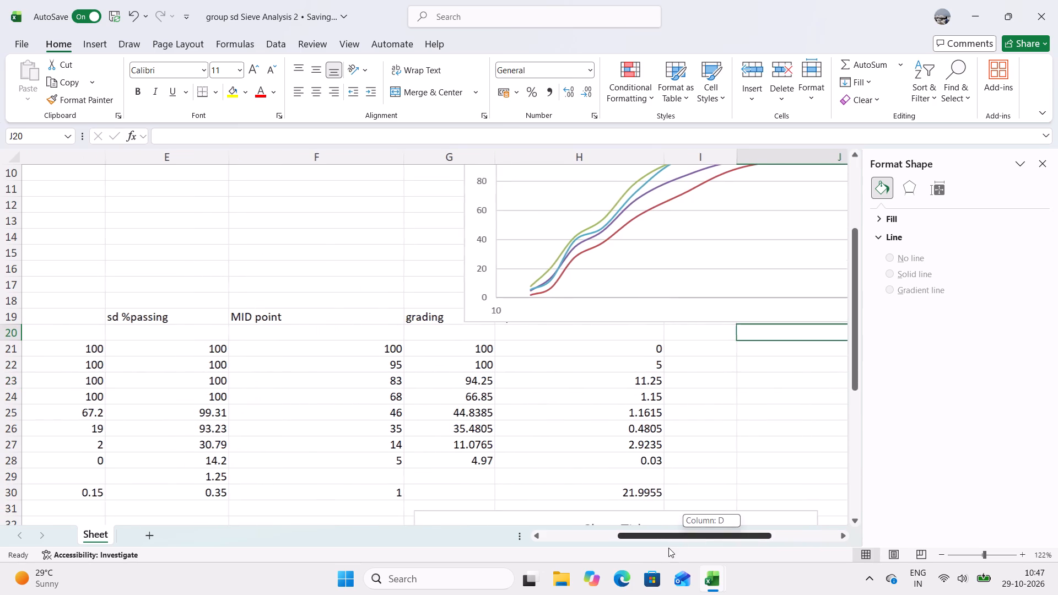
drag(668, 548, 621, 541)
scroll(609, 475, down, 2)
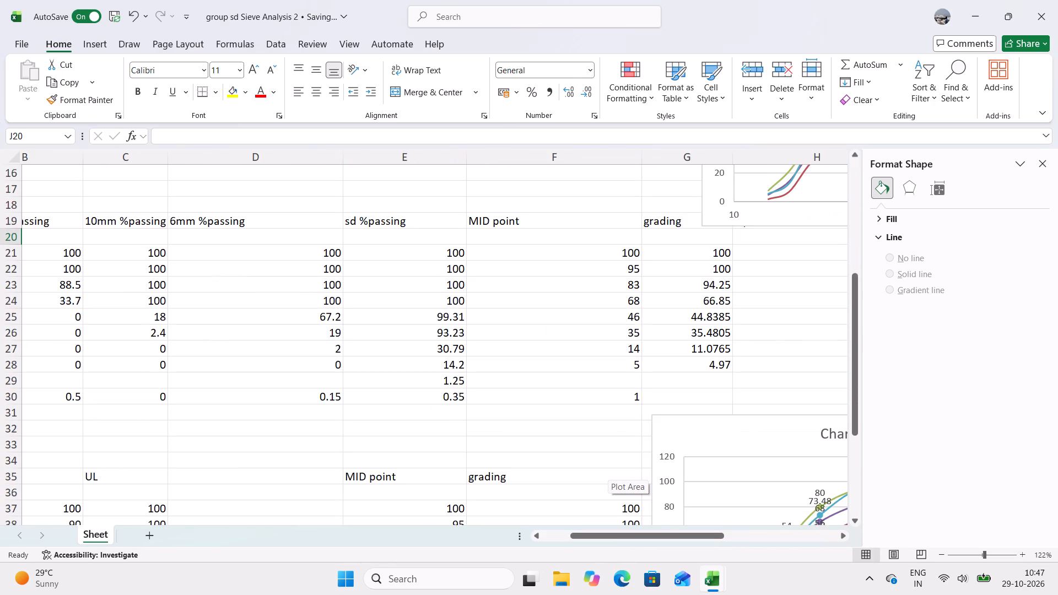
scroll(609, 473, down, 3)
drag(605, 534, 570, 534)
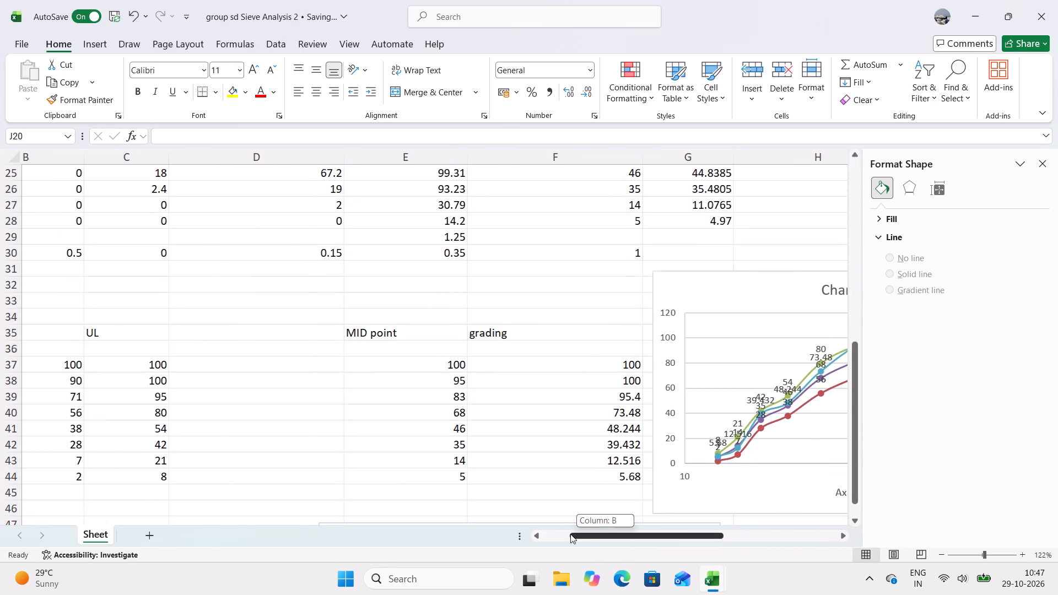
drag(570, 534, 542, 537)
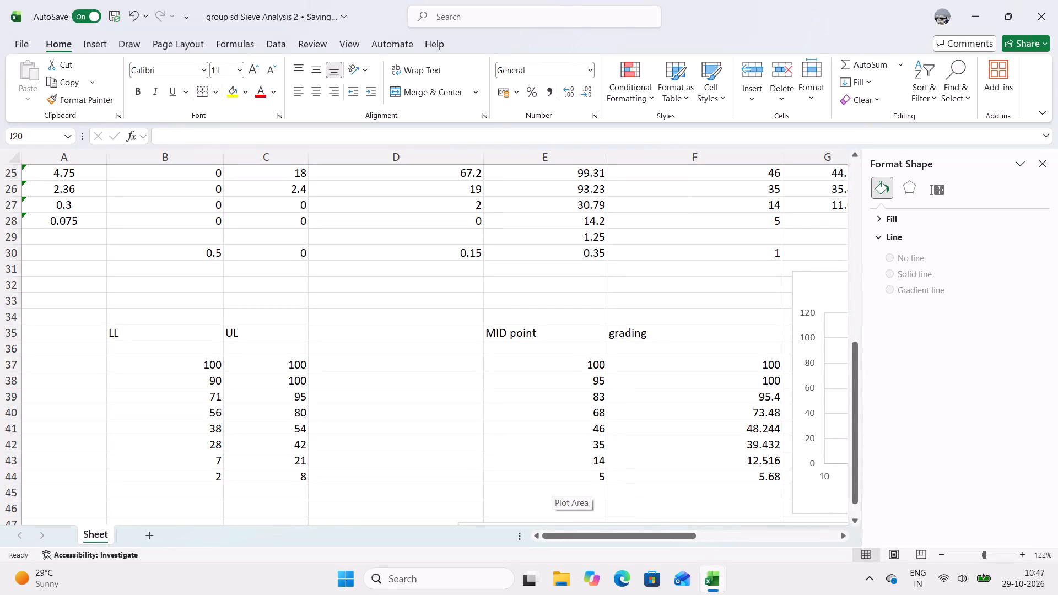
click(430, 258)
text(.10)
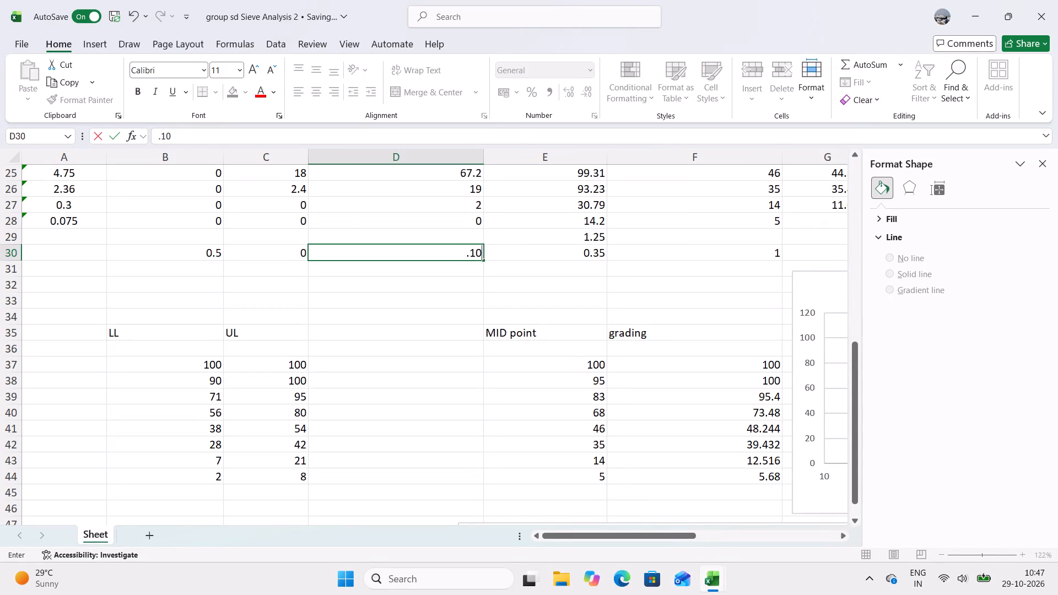
click(601, 255)
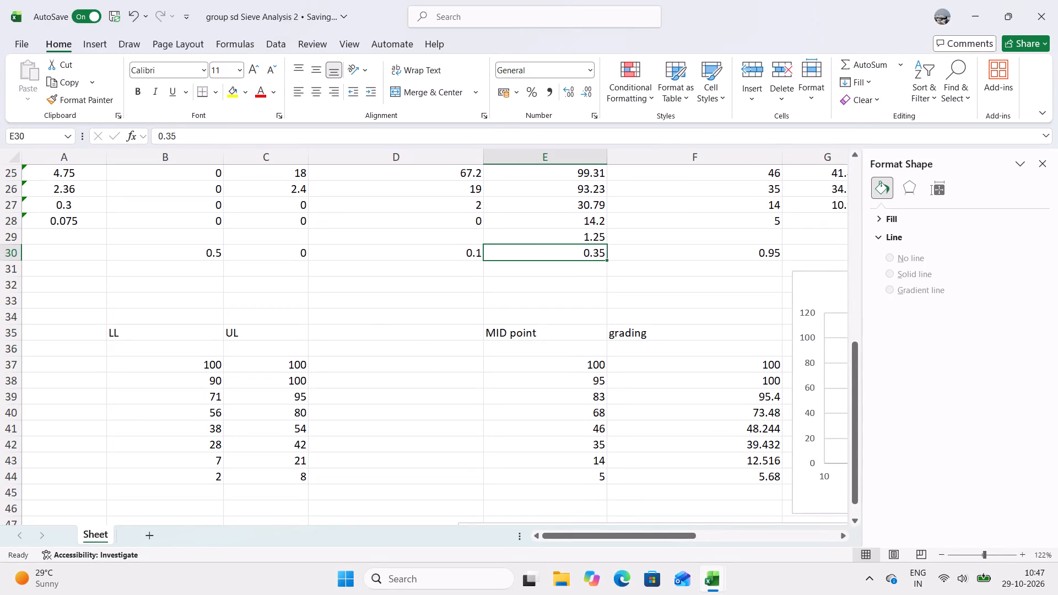
text(.40)
key(Return)
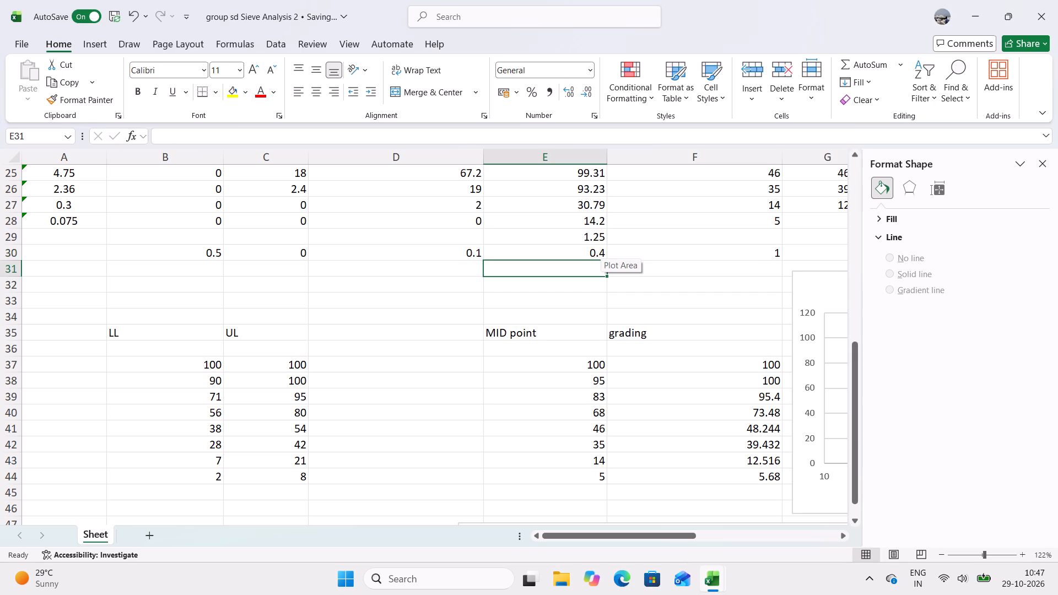
Remove the grading series from the upper grading chart's data source.
scroll(707, 344, up, 1)
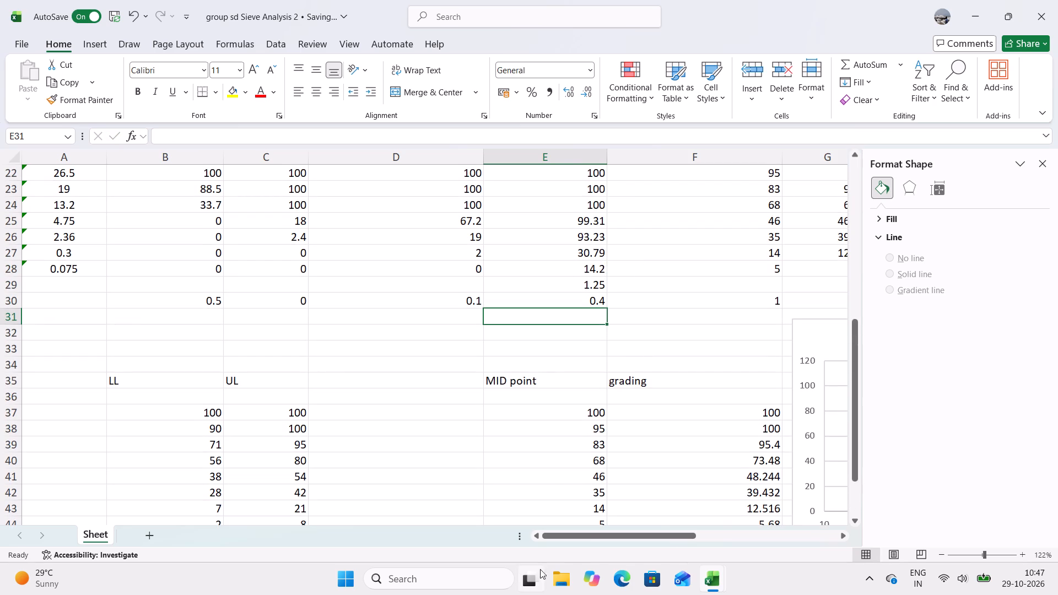
drag(615, 537, 676, 532)
scroll(737, 410, up, 4)
scroll(737, 409, down, 1)
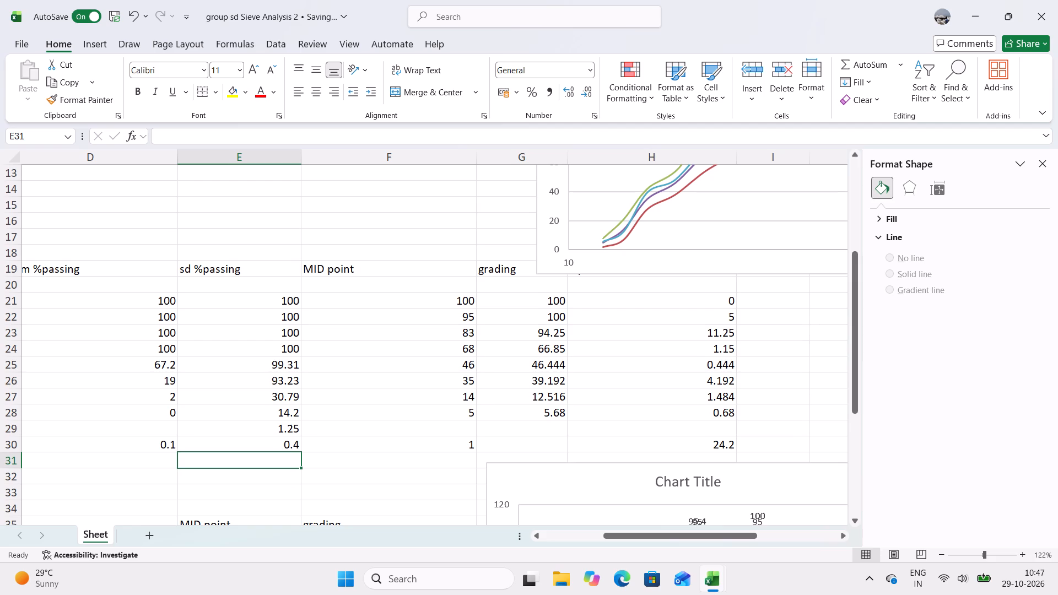
scroll(748, 407, up, 6)
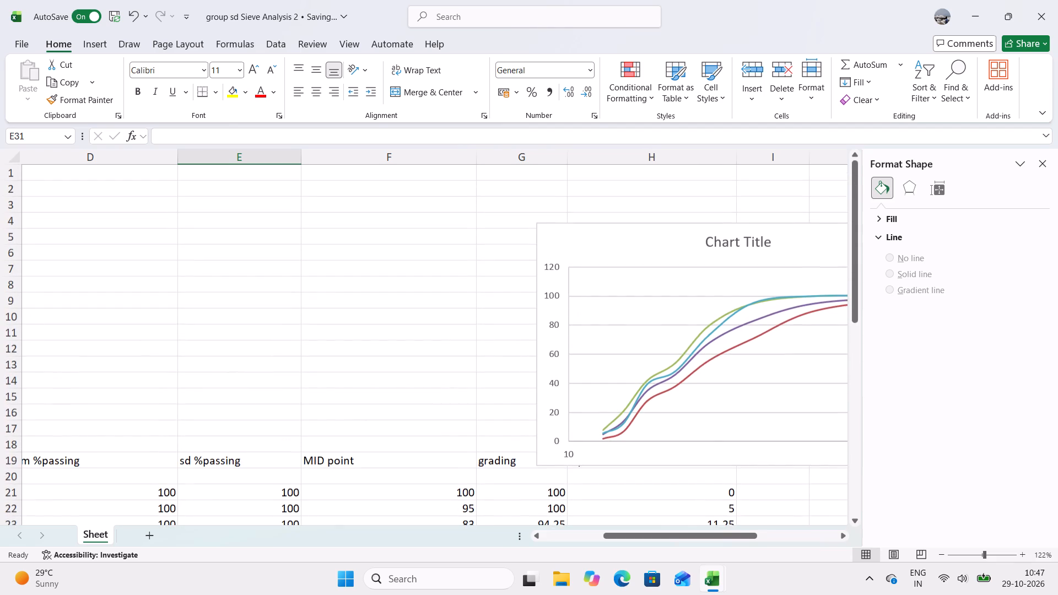
scroll(600, 477, down, 2)
right_click(701, 306)
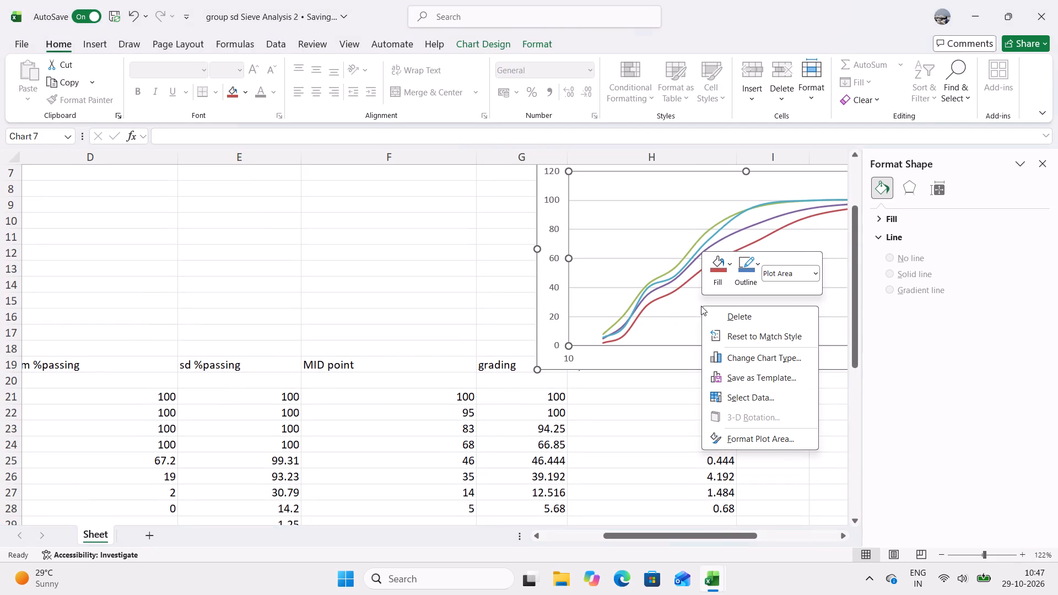
click(726, 400)
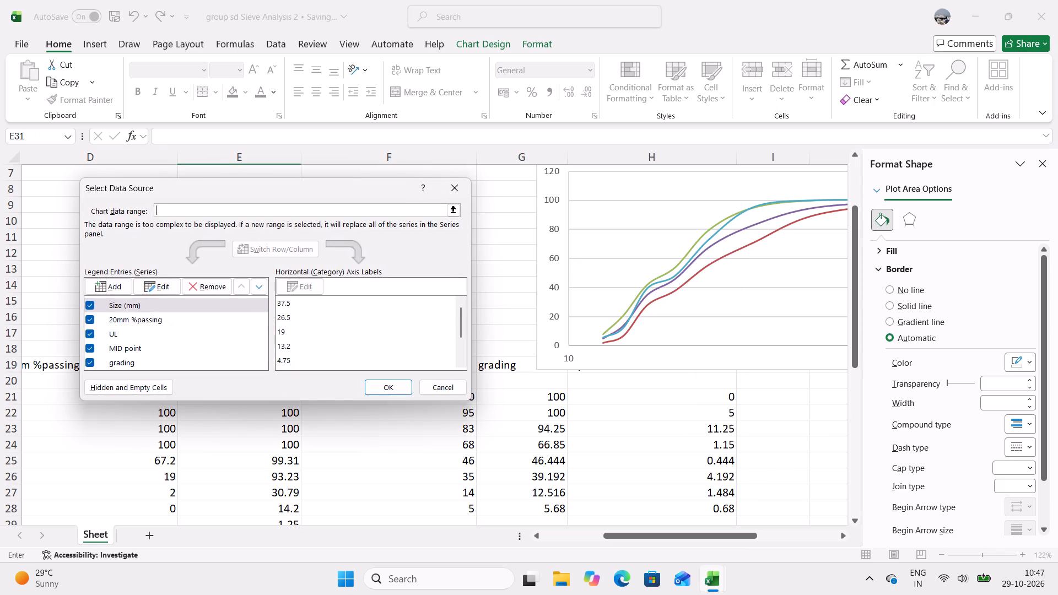
click(148, 360)
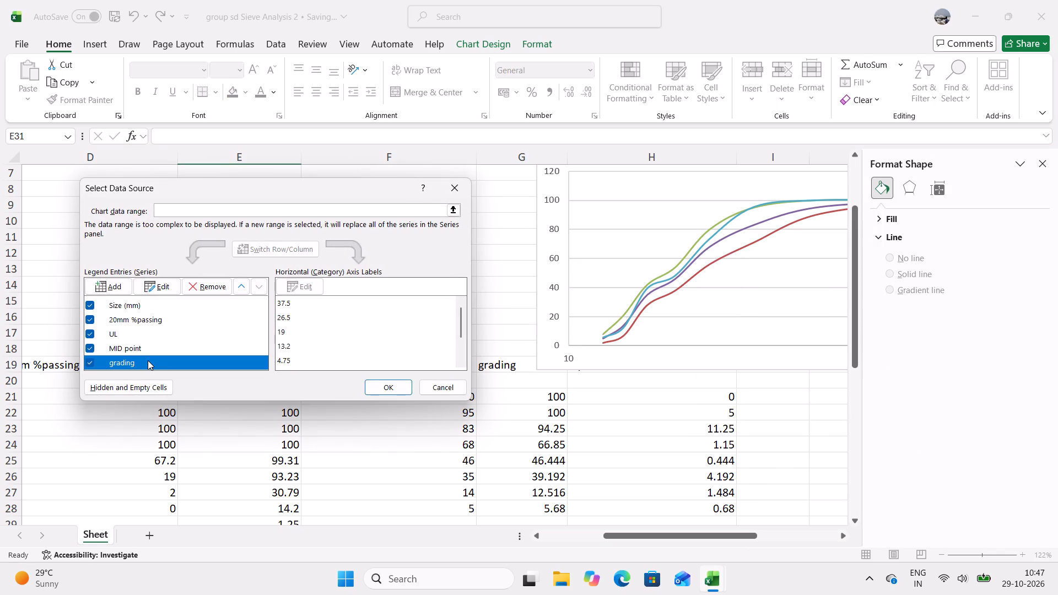
click(202, 284)
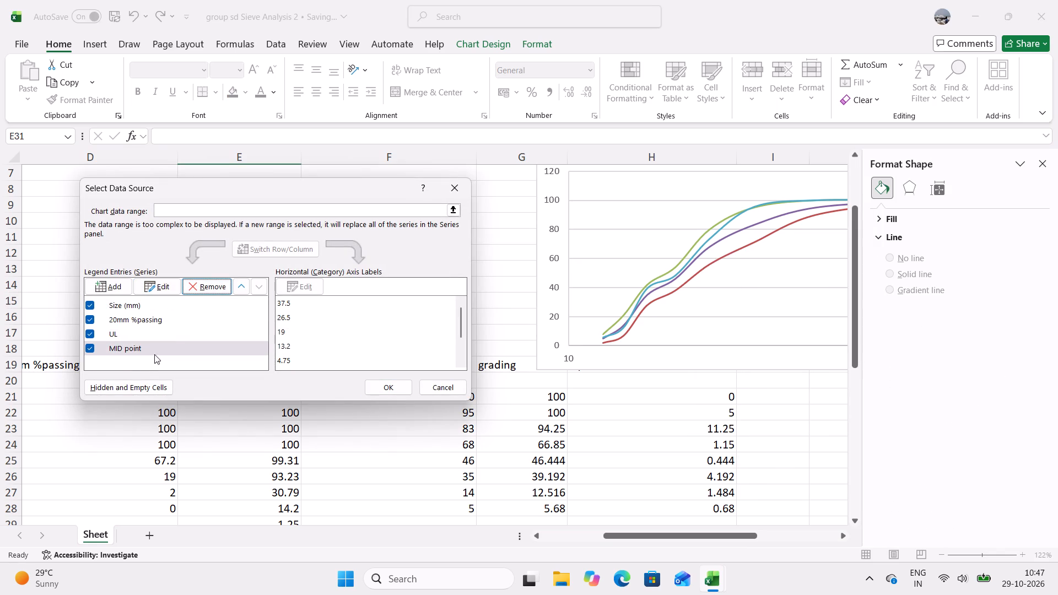
Add a series to the upper chart named from G19, with X values A21:A28 and Y values G21:G28.
click(106, 289)
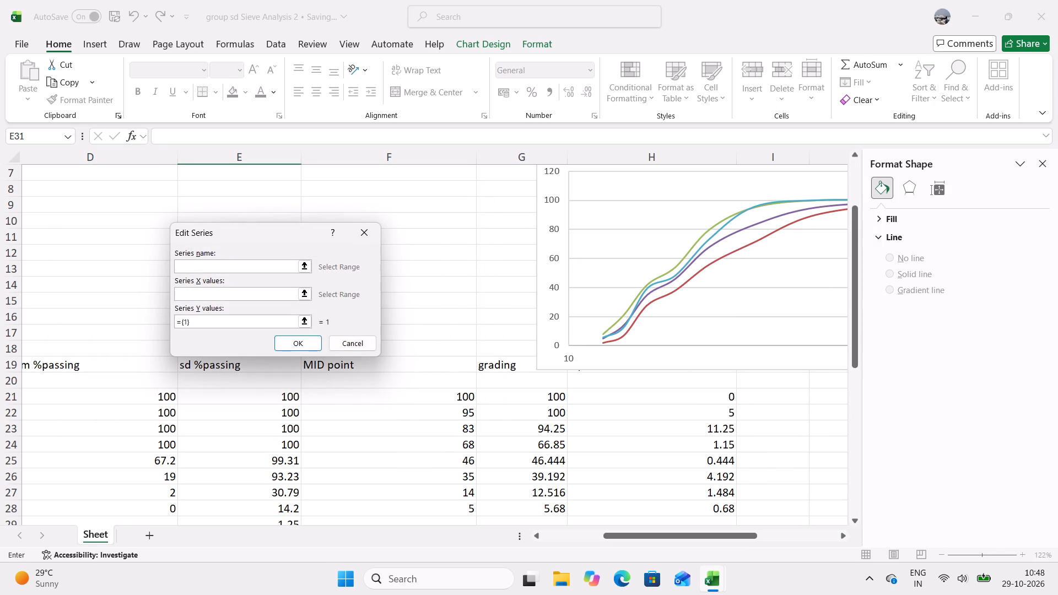
drag(632, 537, 536, 546)
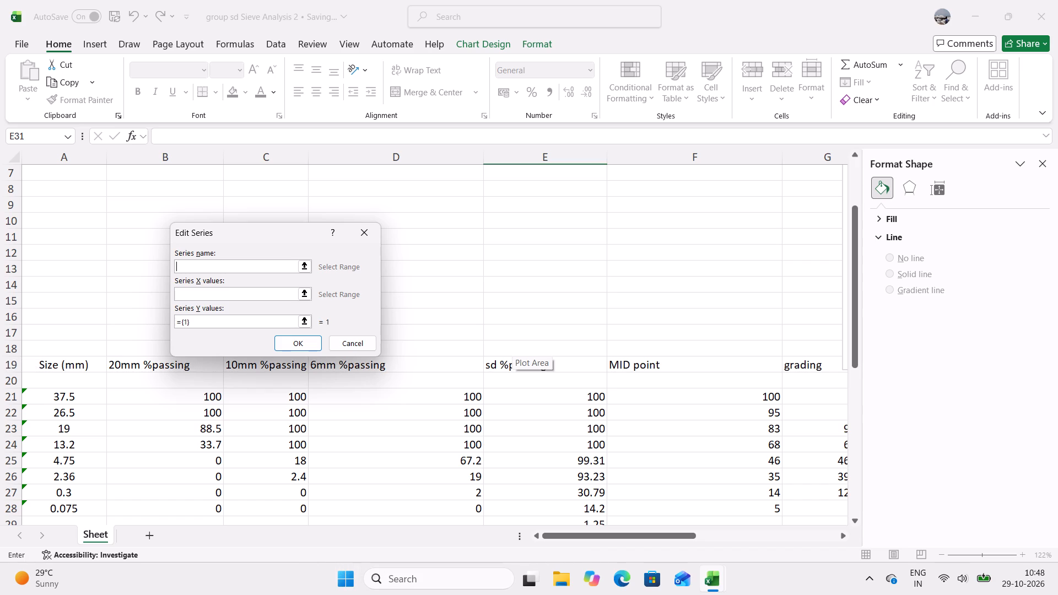
click(811, 364)
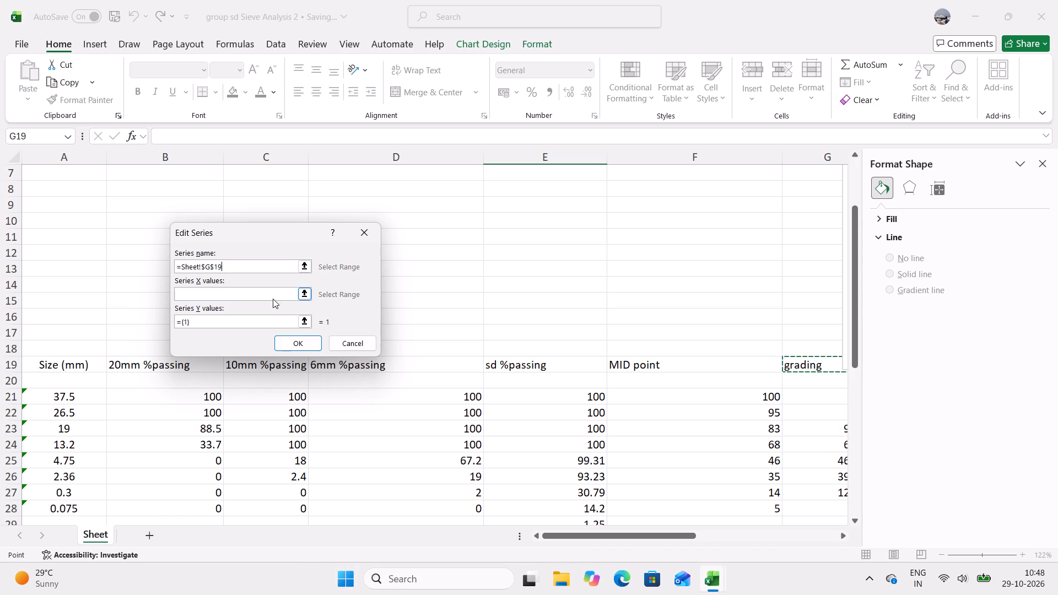
click(271, 294)
drag(77, 399, 66, 491)
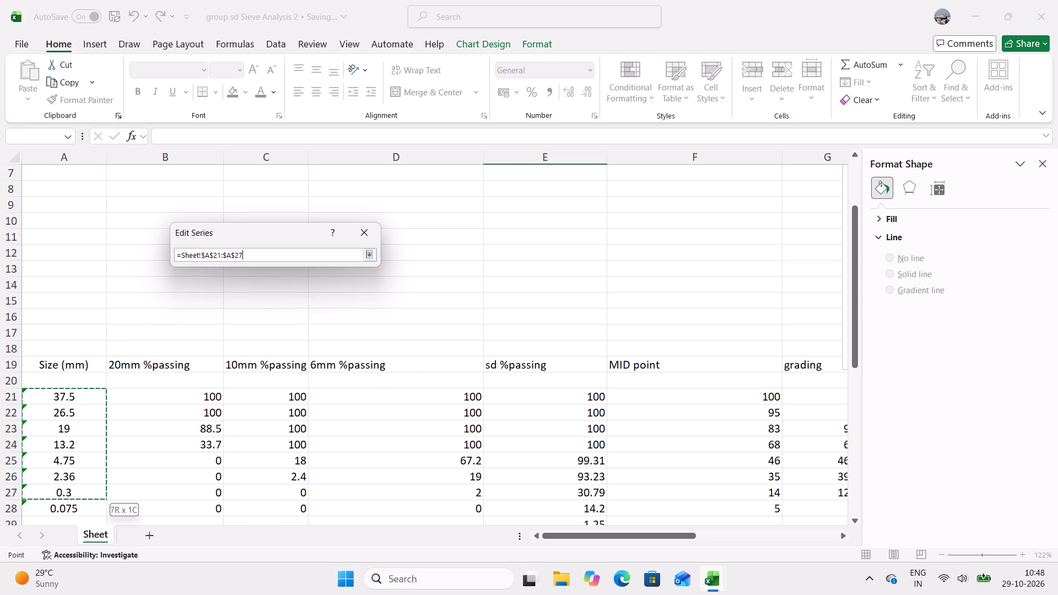
drag(66, 491, 62, 511)
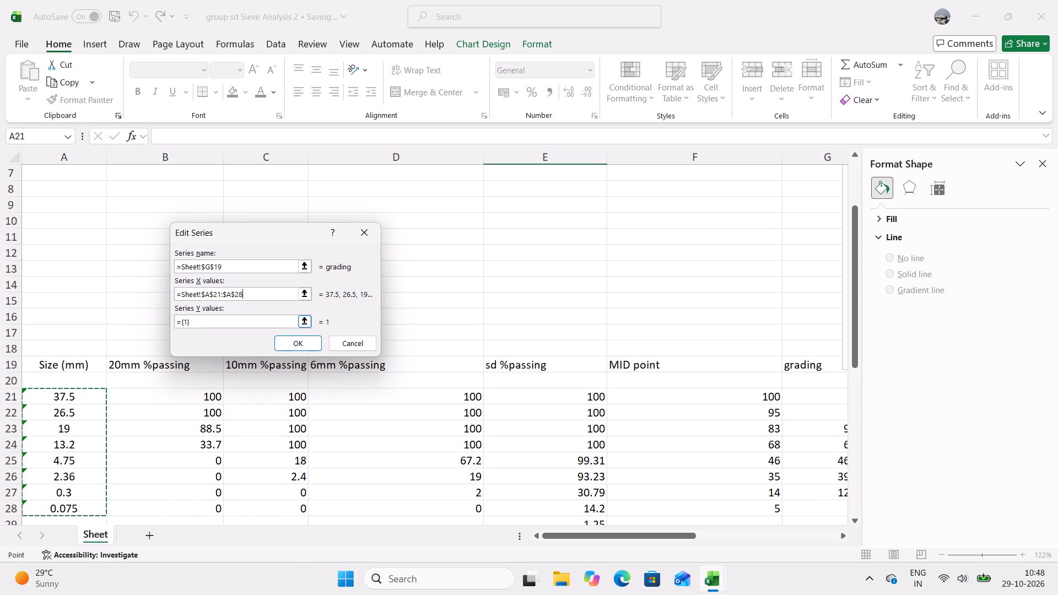
click(207, 322)
key(BackSpace)
key(BackSpace)
key(BackSpace)
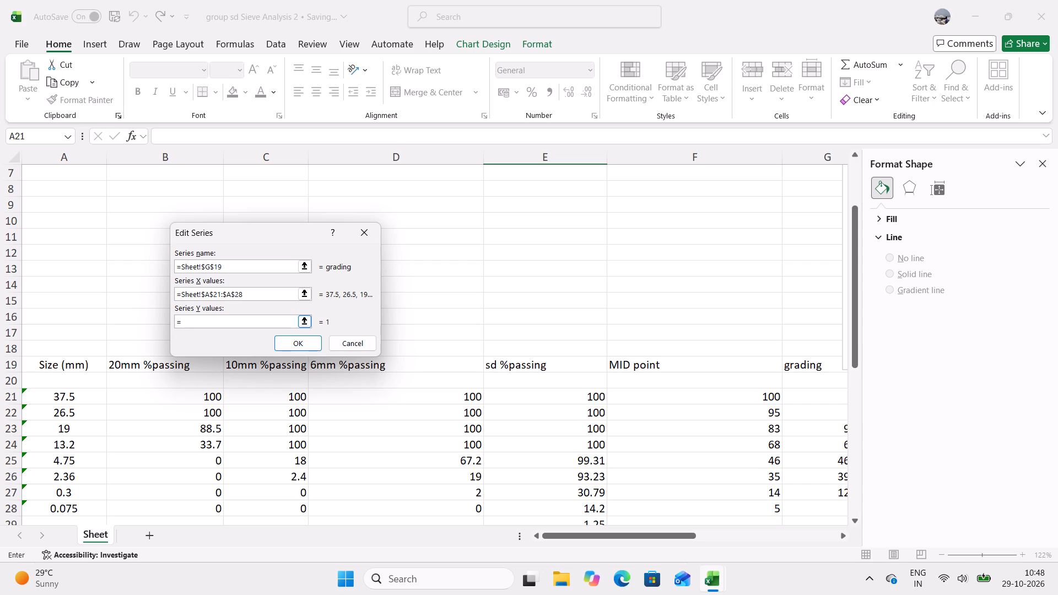
drag(566, 535, 620, 536)
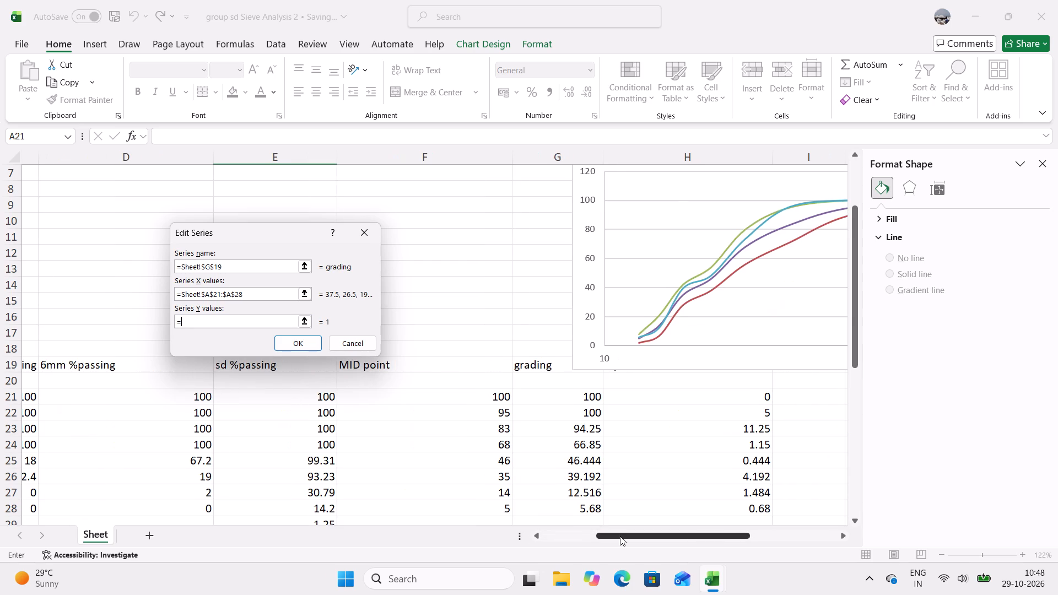
drag(535, 396, 560, 505)
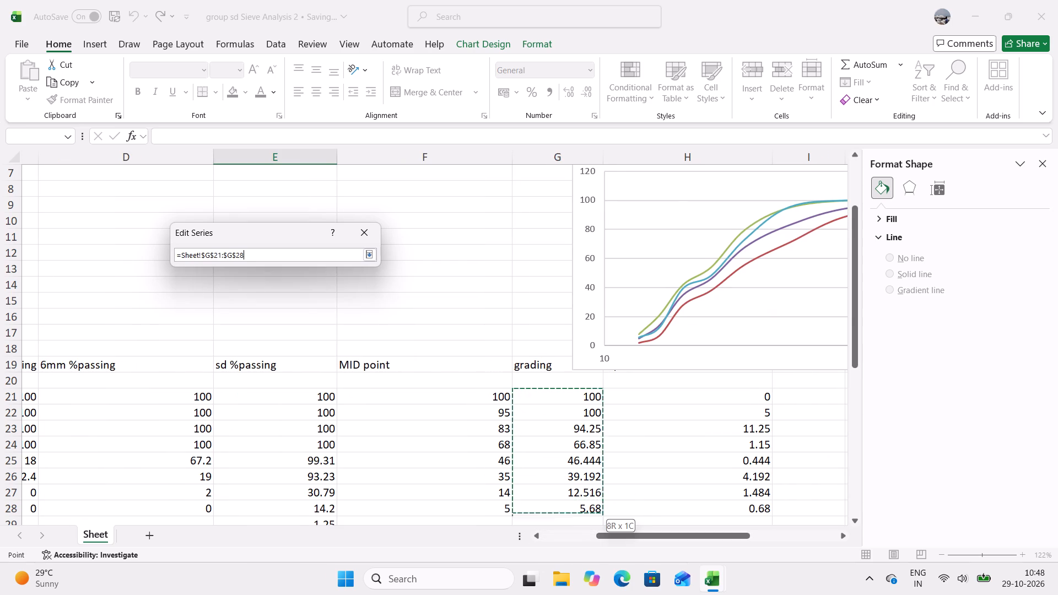
drag(560, 505, 577, 474)
scroll(562, 515, down, 1)
click(292, 340)
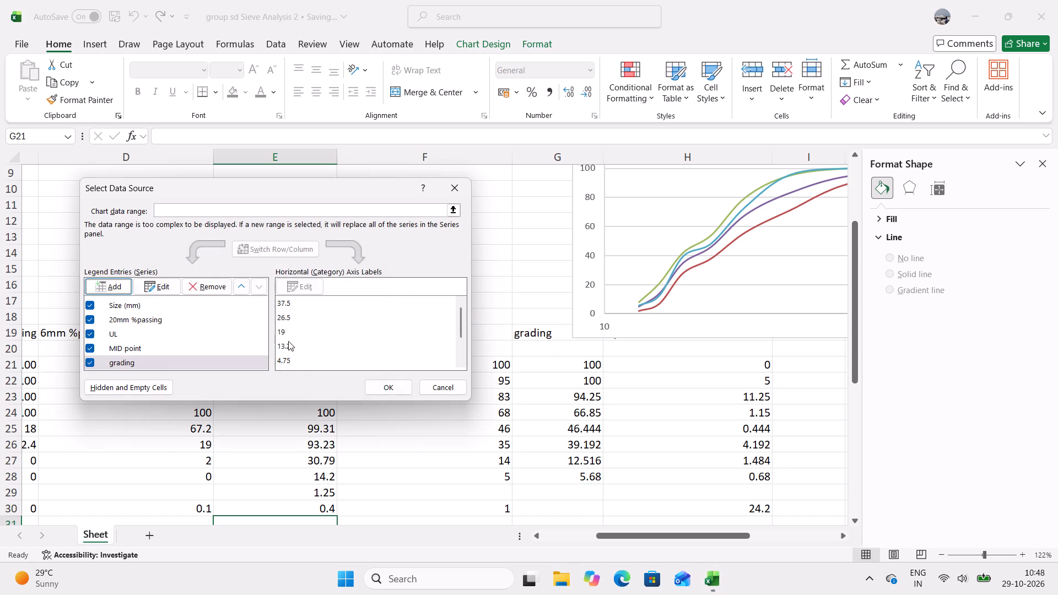
click(386, 380)
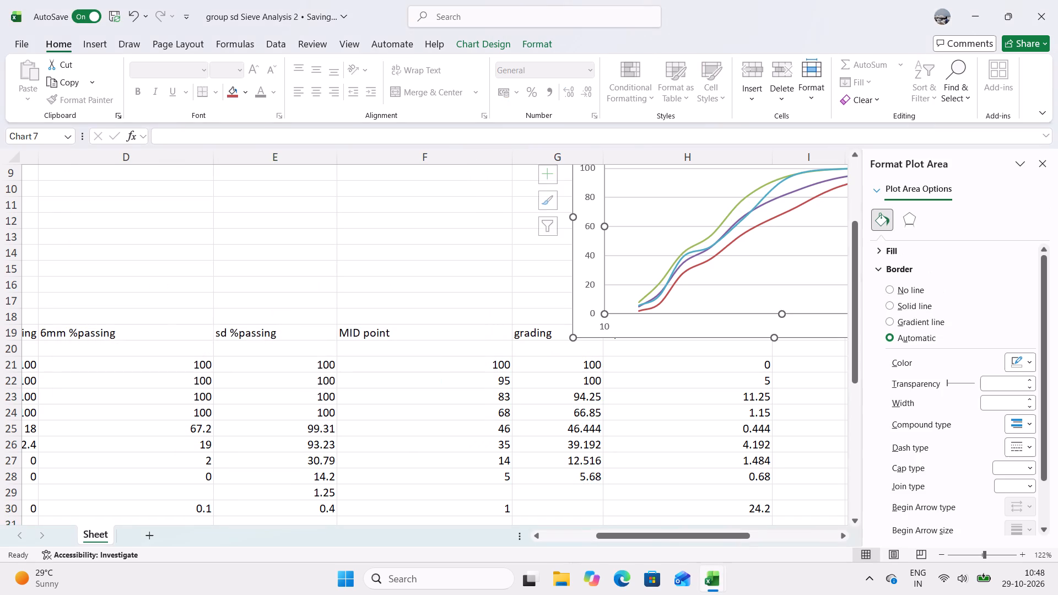
Examine the updated grading curve in the upper chart and the grading values beside the MID point column.
scroll(732, 435, up, 1)
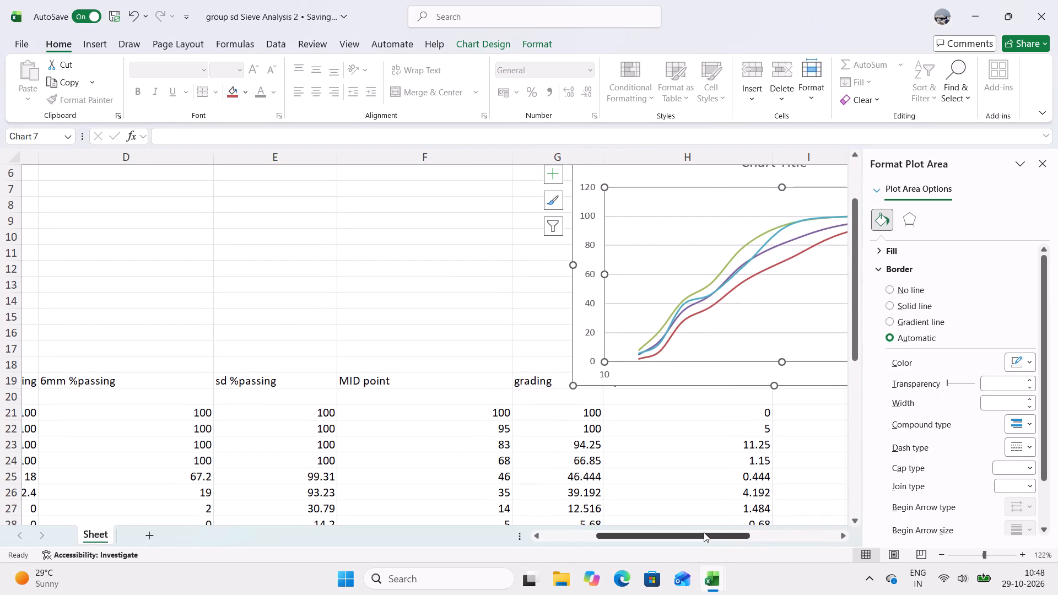
drag(704, 532, 739, 526)
drag(742, 525, 751, 523)
scroll(676, 451, down, 1)
scroll(676, 451, up, 1)
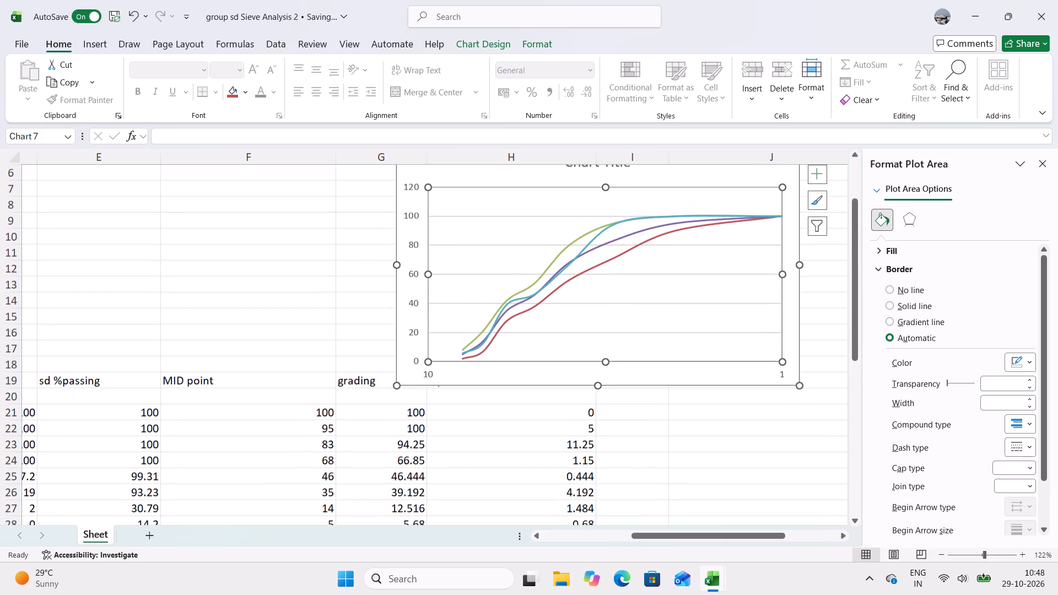
scroll(677, 457, down, 2)
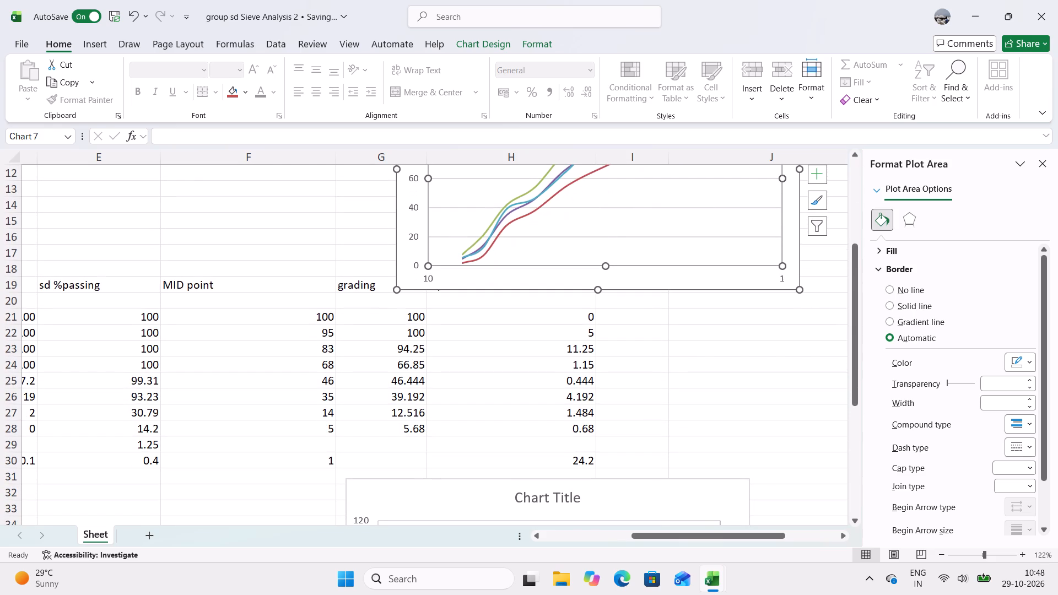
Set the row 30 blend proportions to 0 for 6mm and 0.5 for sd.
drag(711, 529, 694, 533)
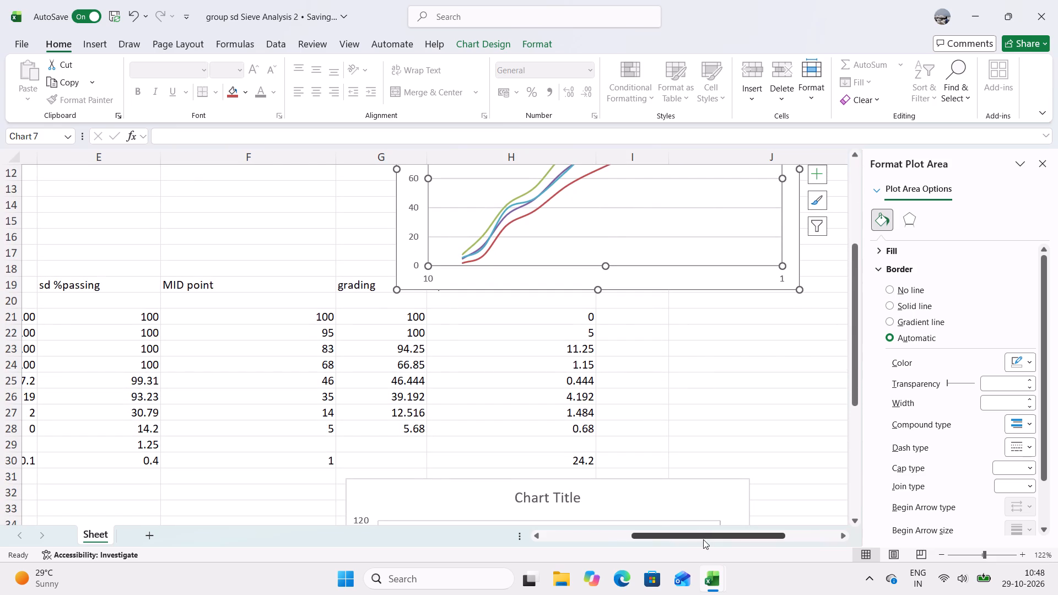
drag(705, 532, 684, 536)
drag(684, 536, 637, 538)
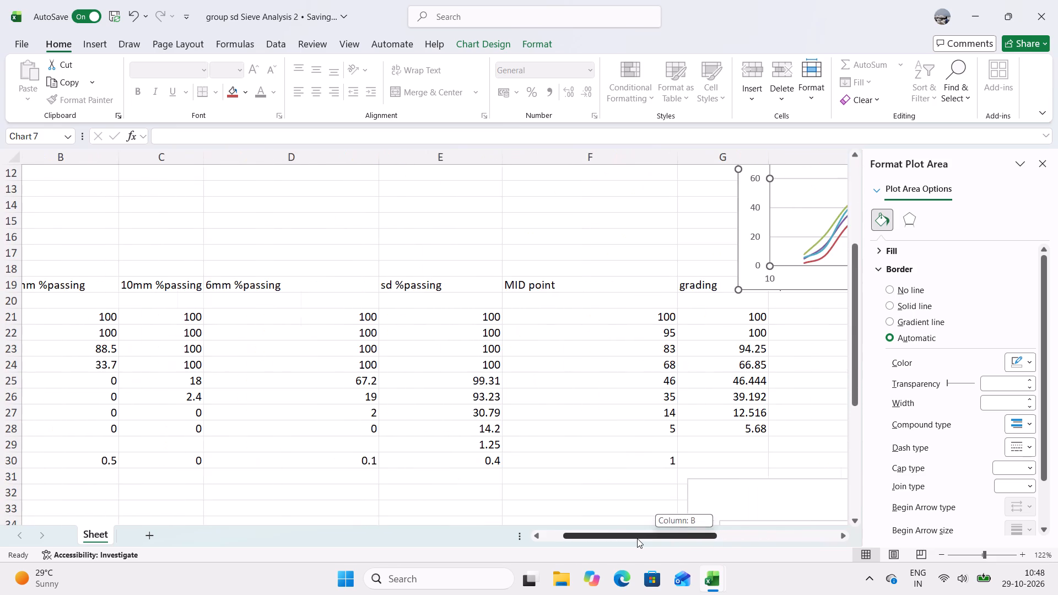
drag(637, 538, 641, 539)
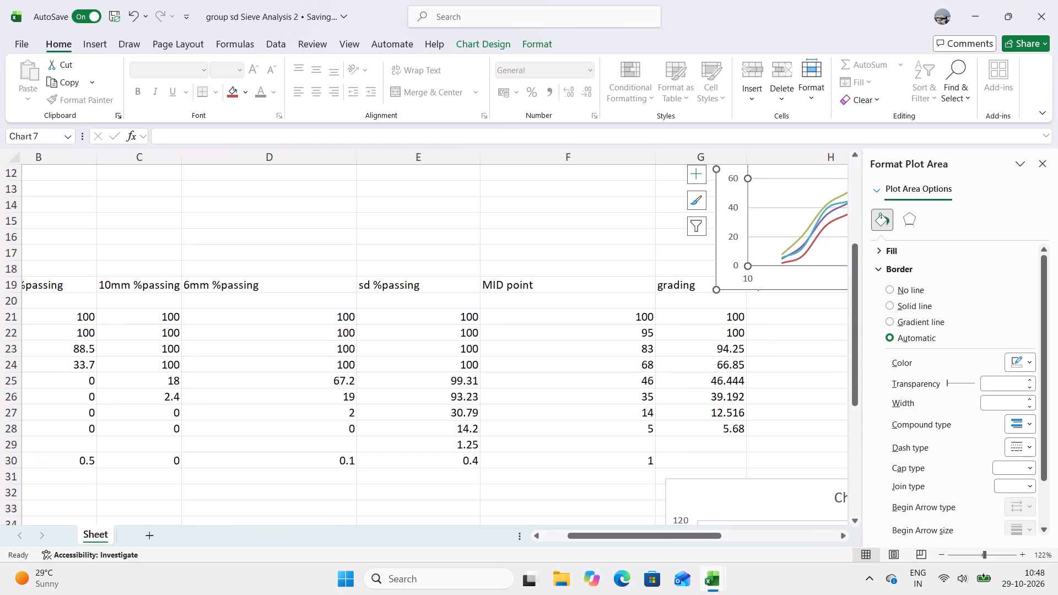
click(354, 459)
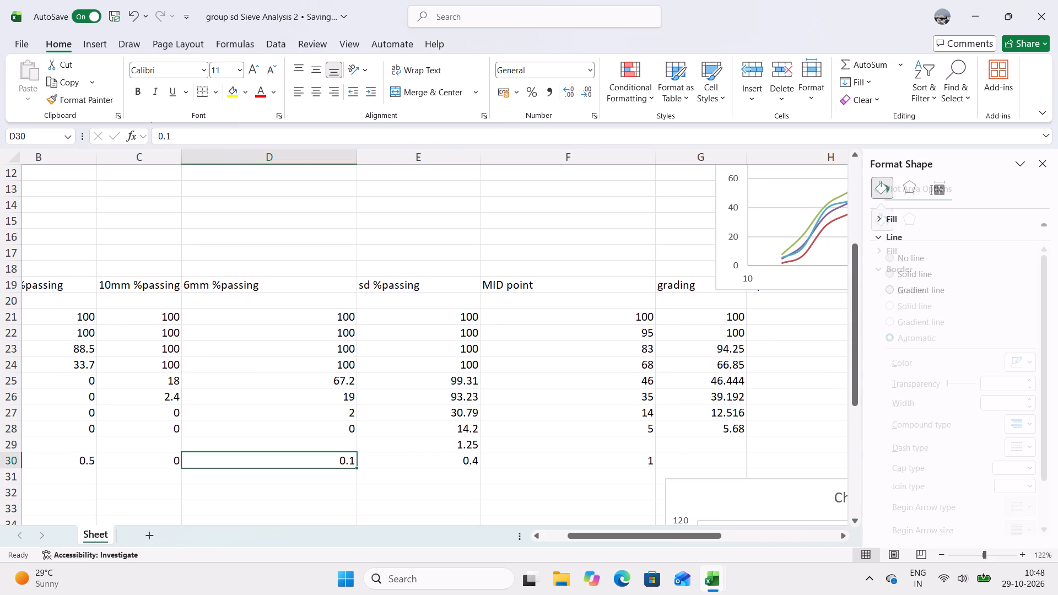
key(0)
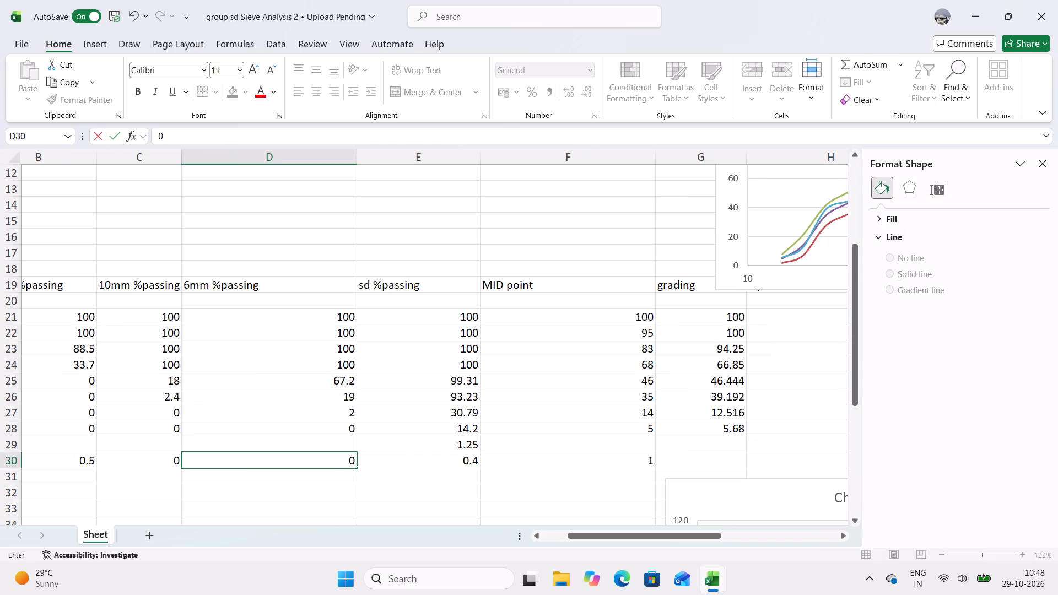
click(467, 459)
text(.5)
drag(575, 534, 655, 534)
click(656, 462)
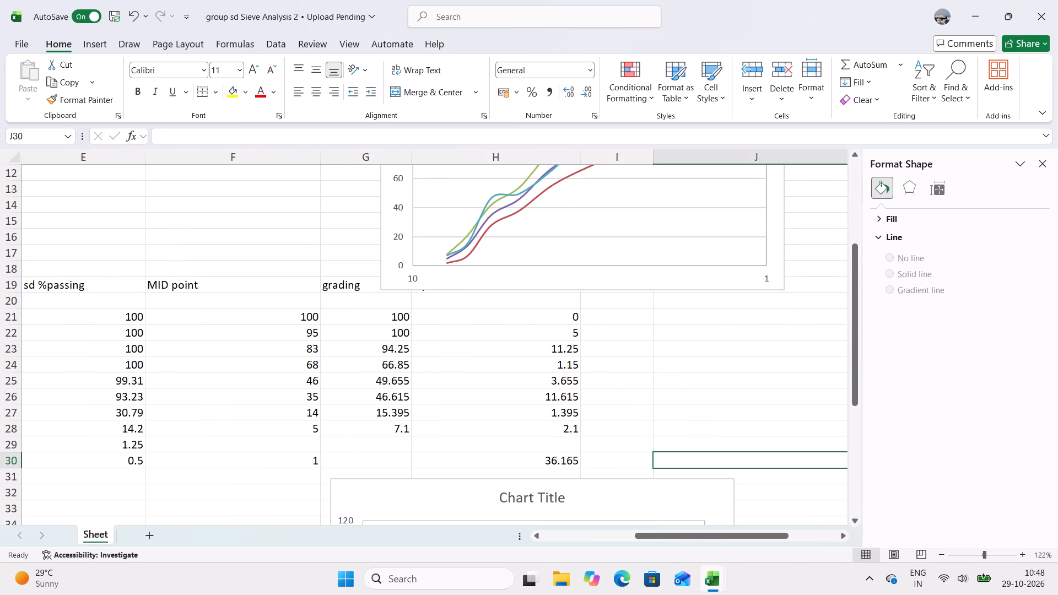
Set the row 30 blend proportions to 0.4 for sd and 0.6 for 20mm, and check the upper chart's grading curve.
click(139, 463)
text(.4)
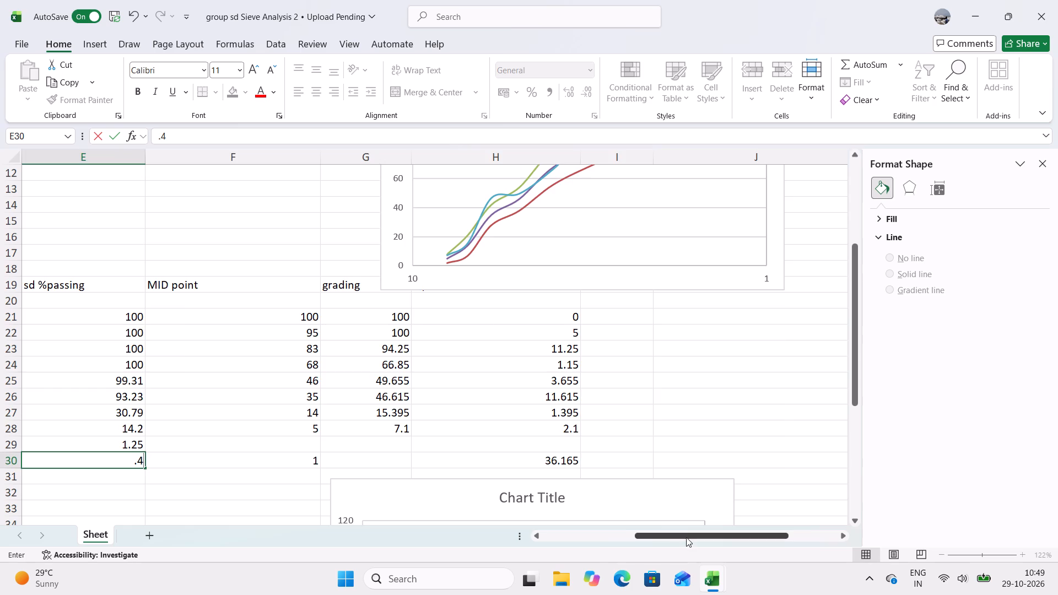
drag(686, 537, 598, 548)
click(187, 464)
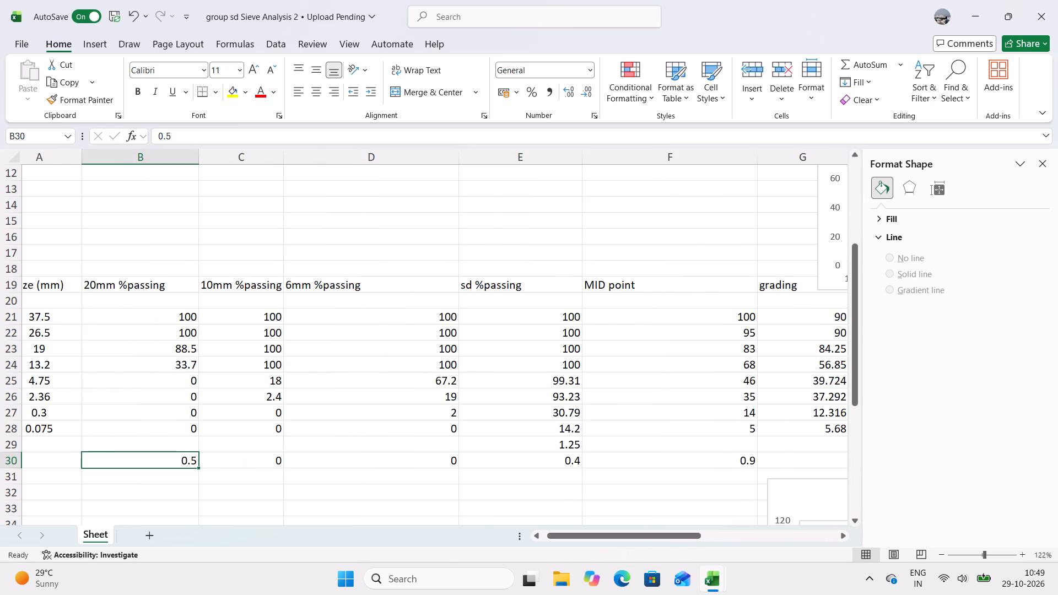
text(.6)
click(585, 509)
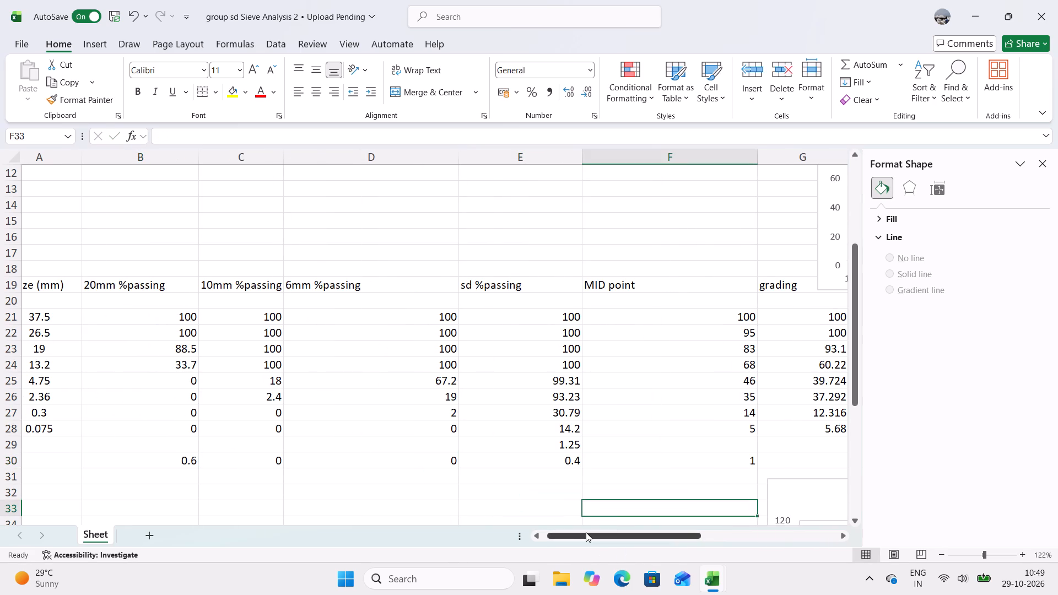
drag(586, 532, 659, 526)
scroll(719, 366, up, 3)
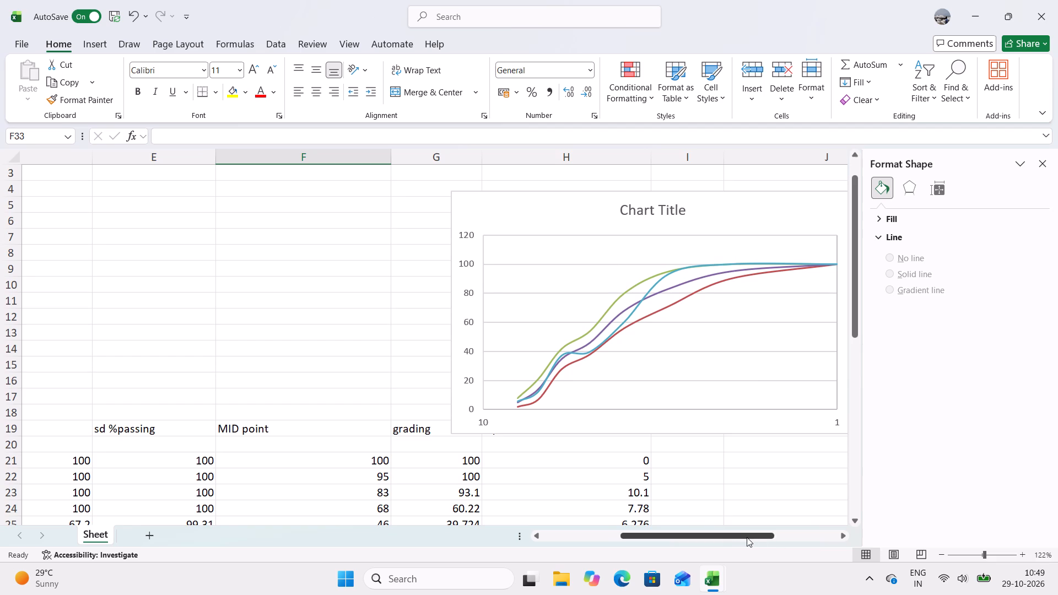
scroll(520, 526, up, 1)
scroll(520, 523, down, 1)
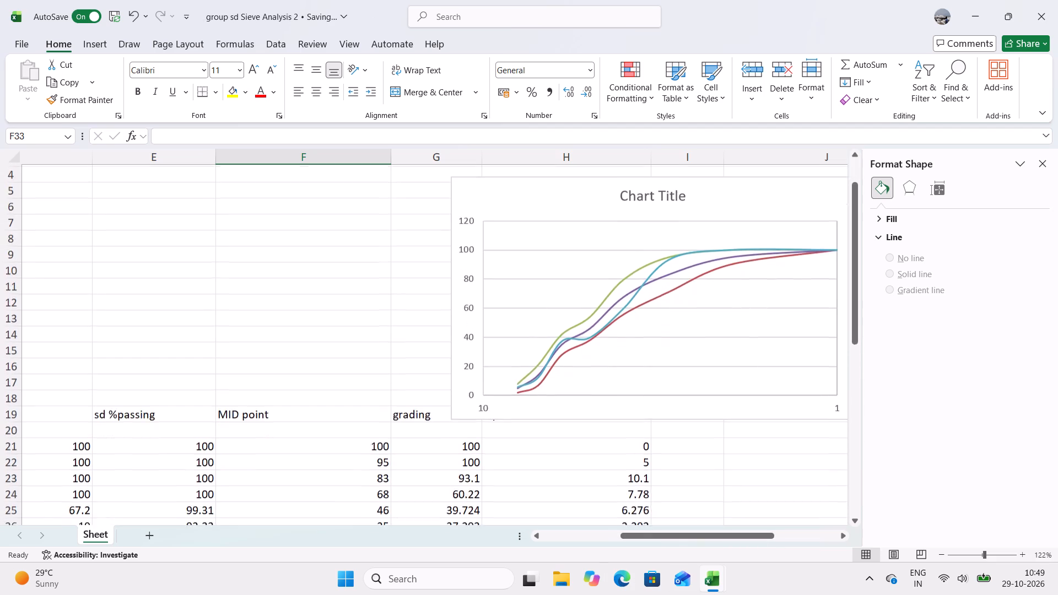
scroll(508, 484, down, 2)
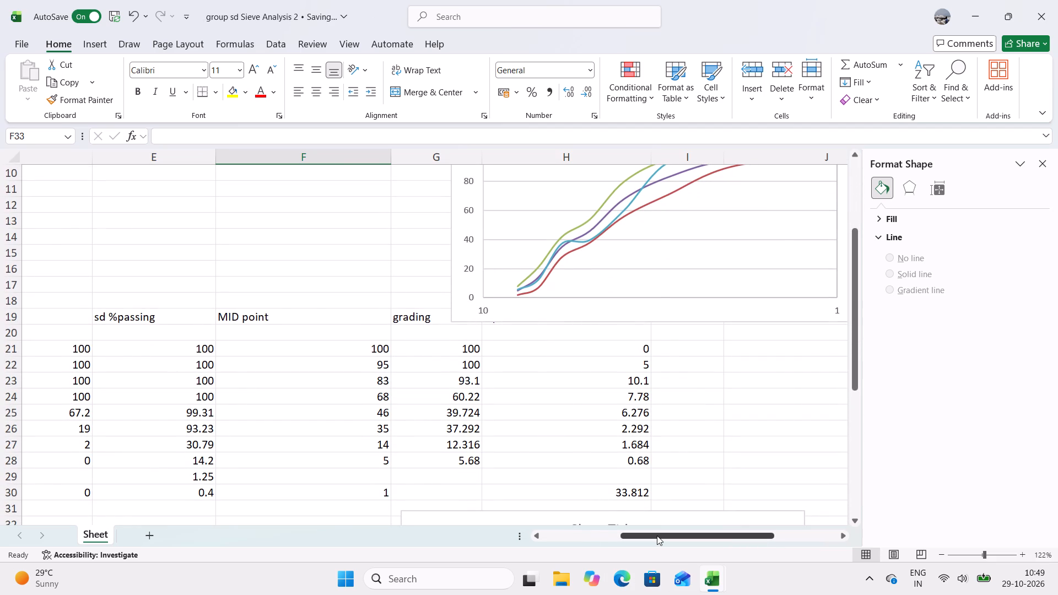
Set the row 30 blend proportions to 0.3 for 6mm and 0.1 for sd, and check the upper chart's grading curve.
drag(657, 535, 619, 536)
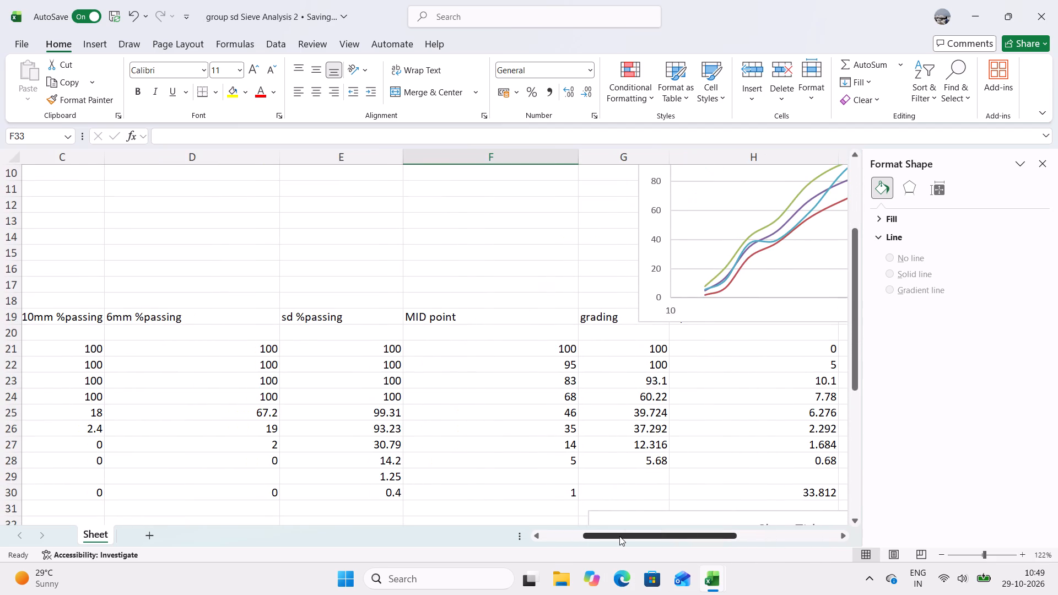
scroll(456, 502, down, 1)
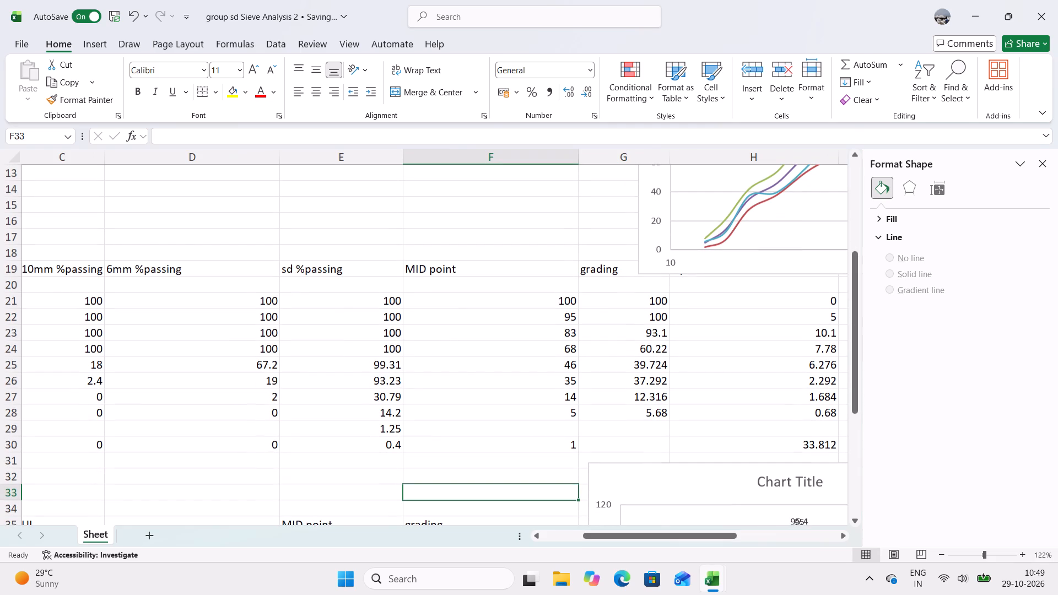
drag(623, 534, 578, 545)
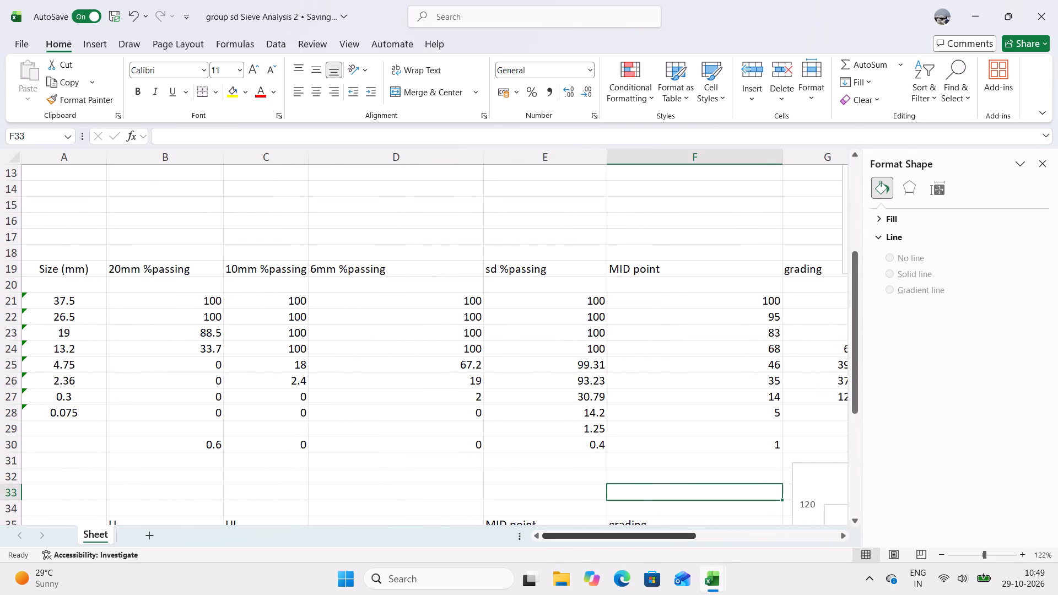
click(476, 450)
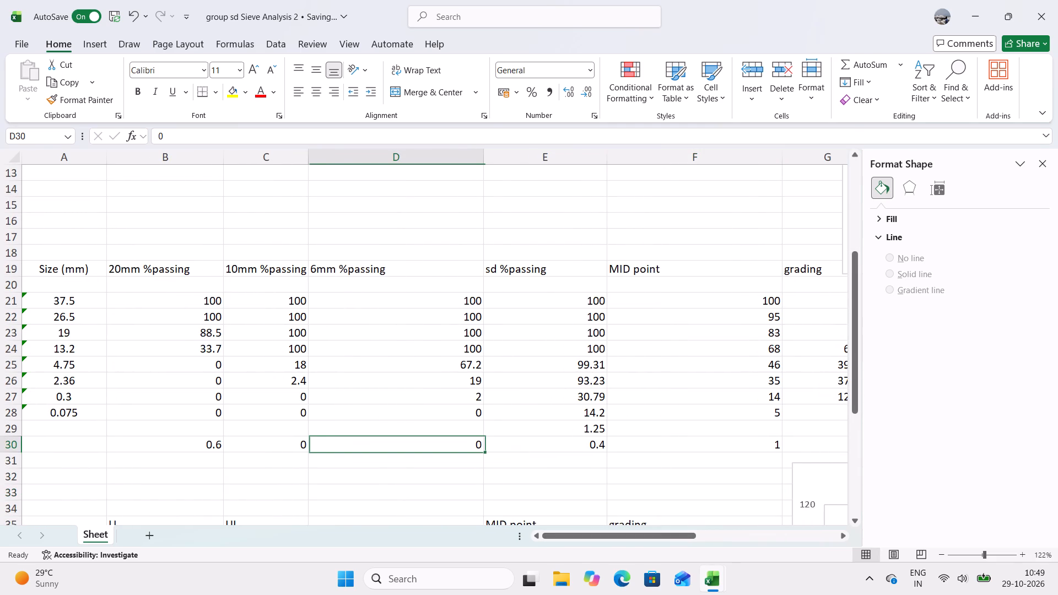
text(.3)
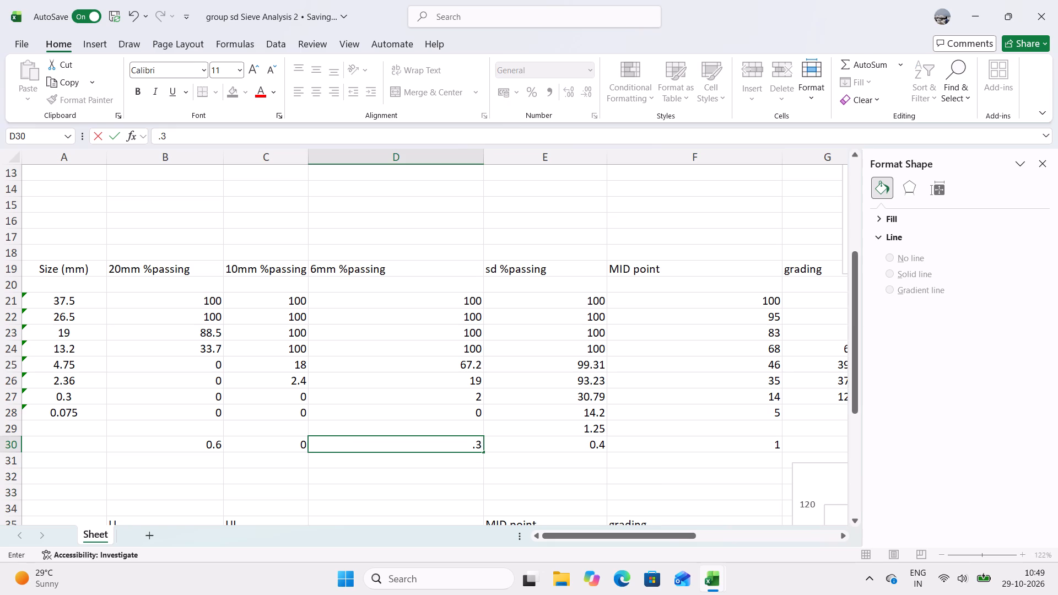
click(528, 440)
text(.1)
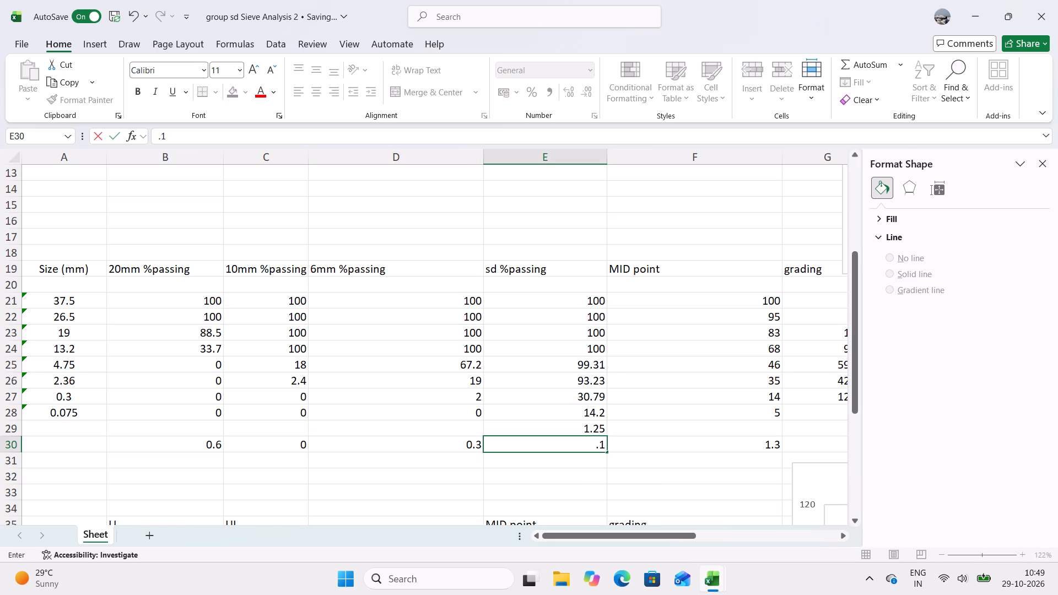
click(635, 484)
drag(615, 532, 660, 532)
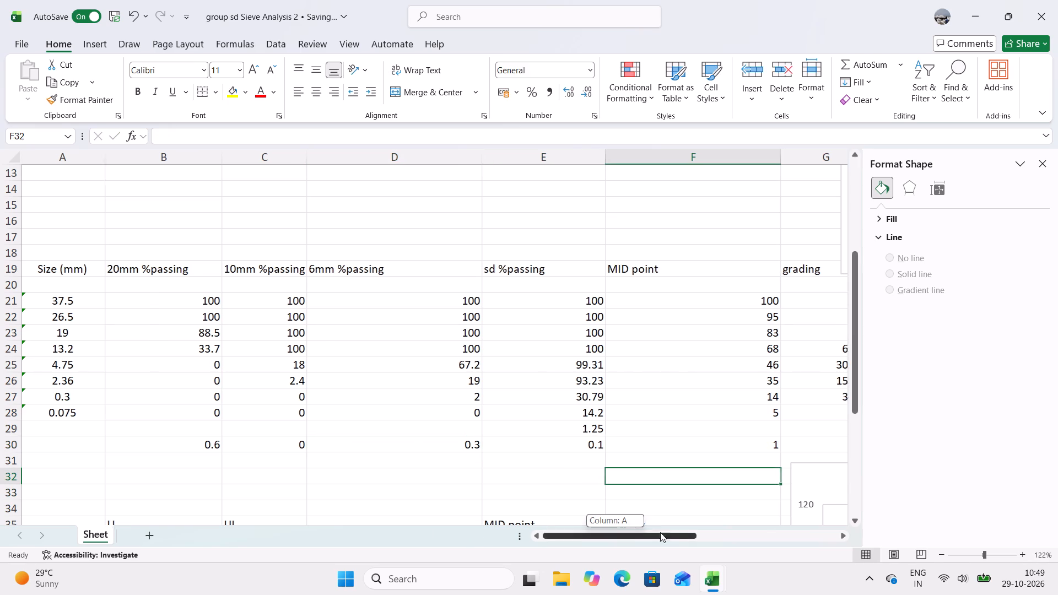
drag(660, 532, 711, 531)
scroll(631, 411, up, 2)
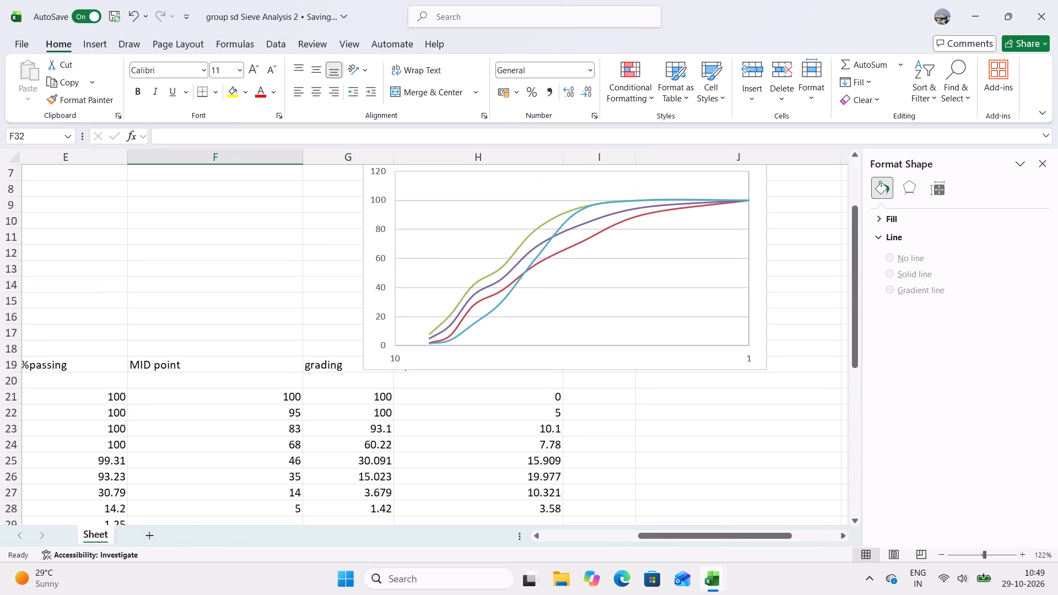
Set the row 30 blend proportions to 0.2 for 6mm, 0.5 for 20mm and 0.3 for sd.
drag(679, 538, 607, 559)
scroll(576, 436, down, 2)
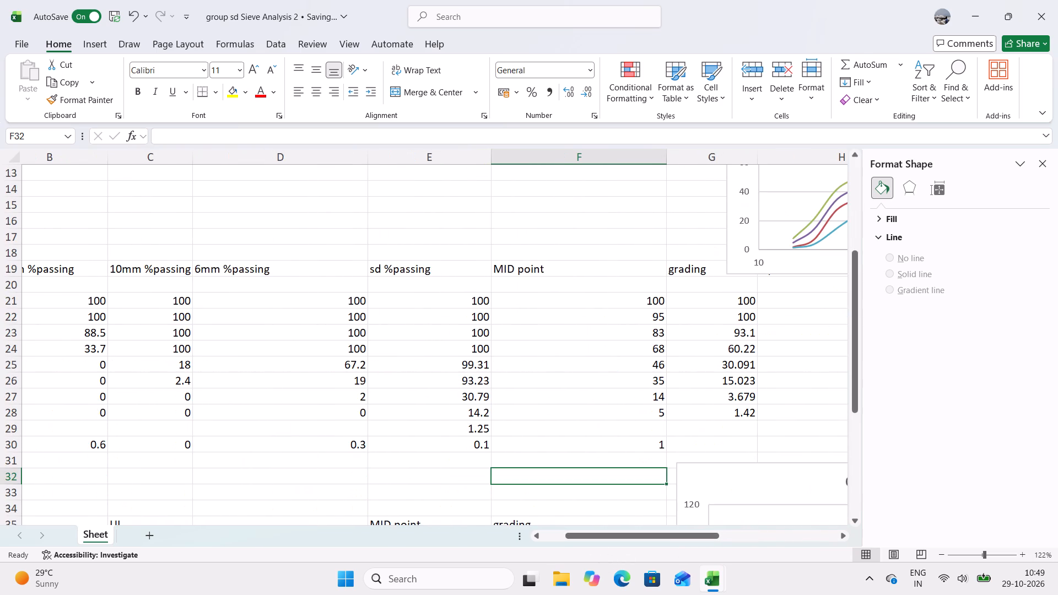
click(354, 447)
text(.2)
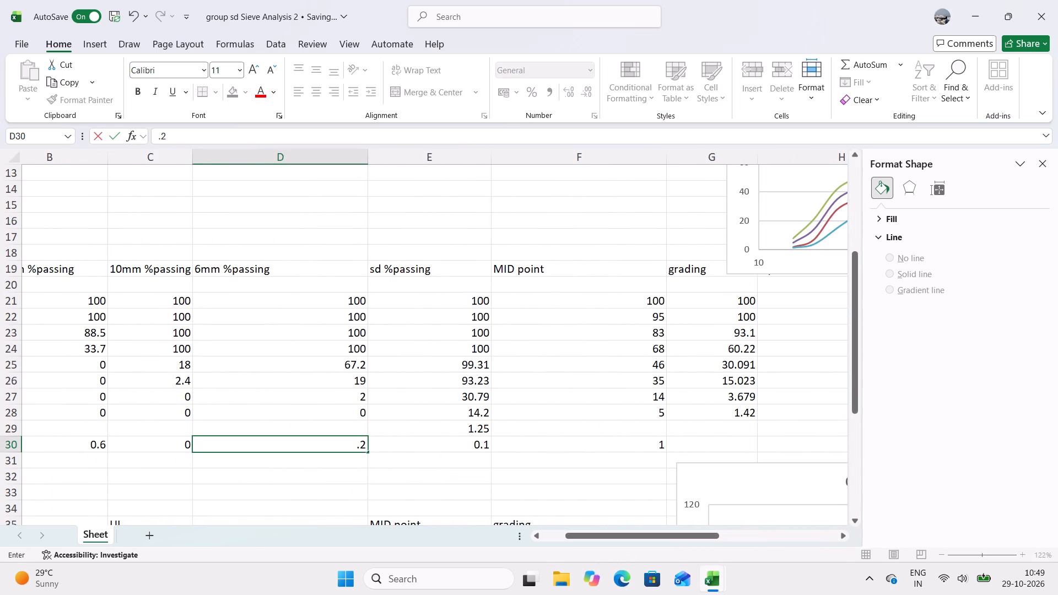
click(93, 445)
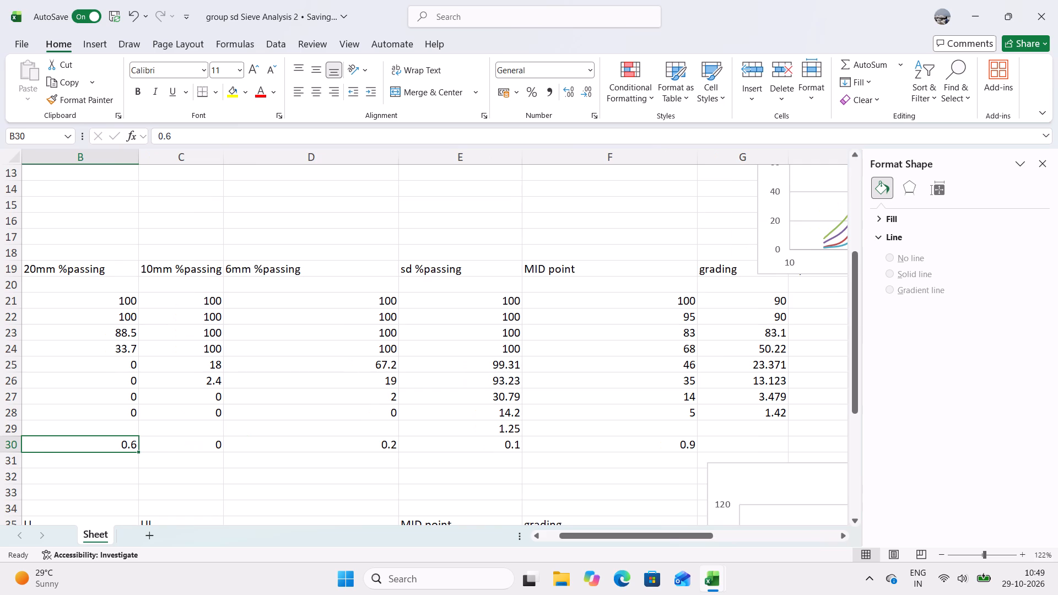
text(.5)
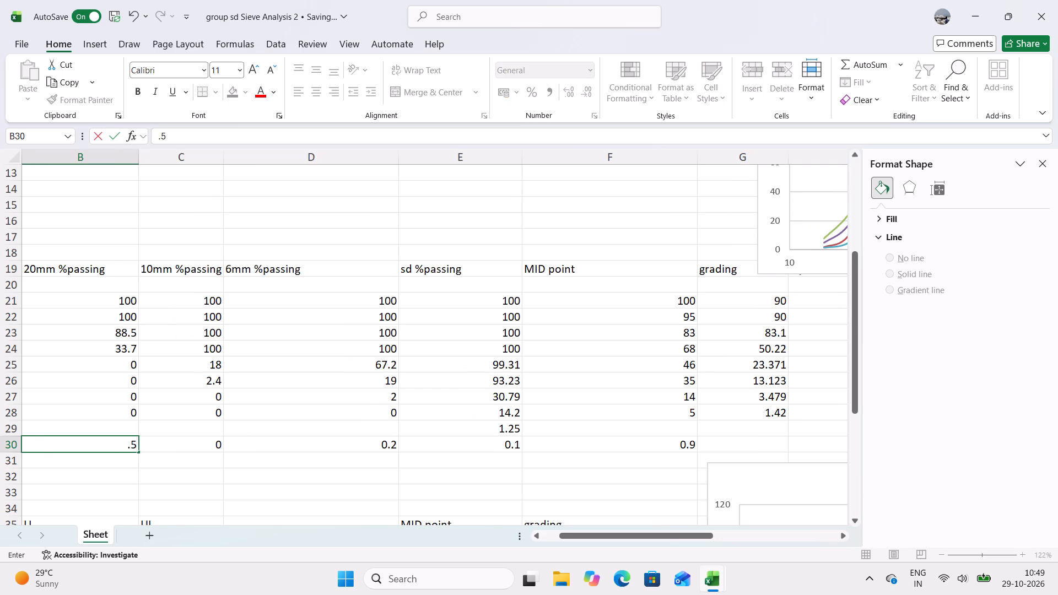
click(487, 441)
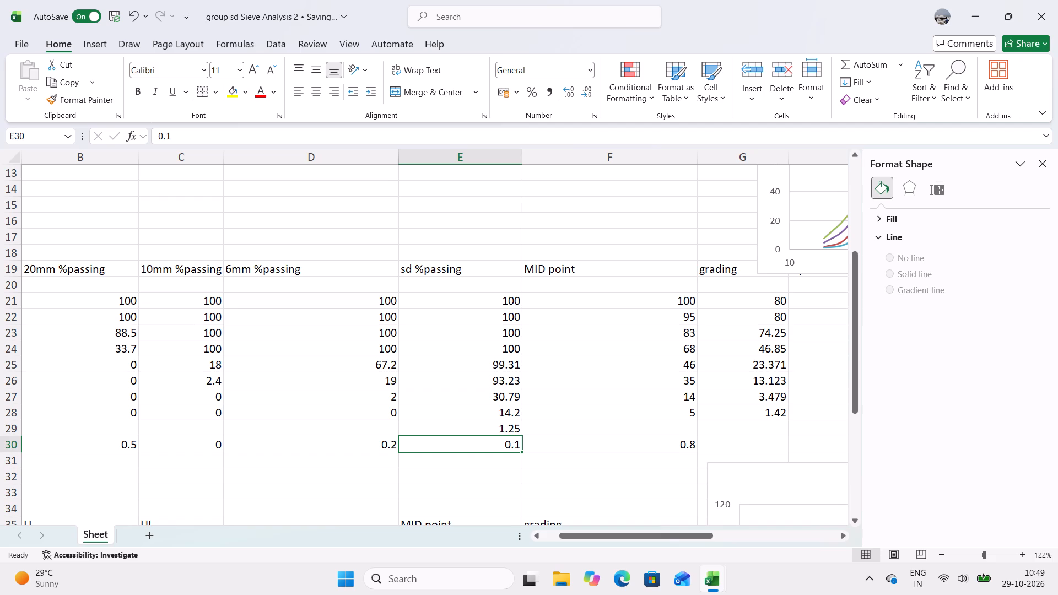
key(period)
key(3)
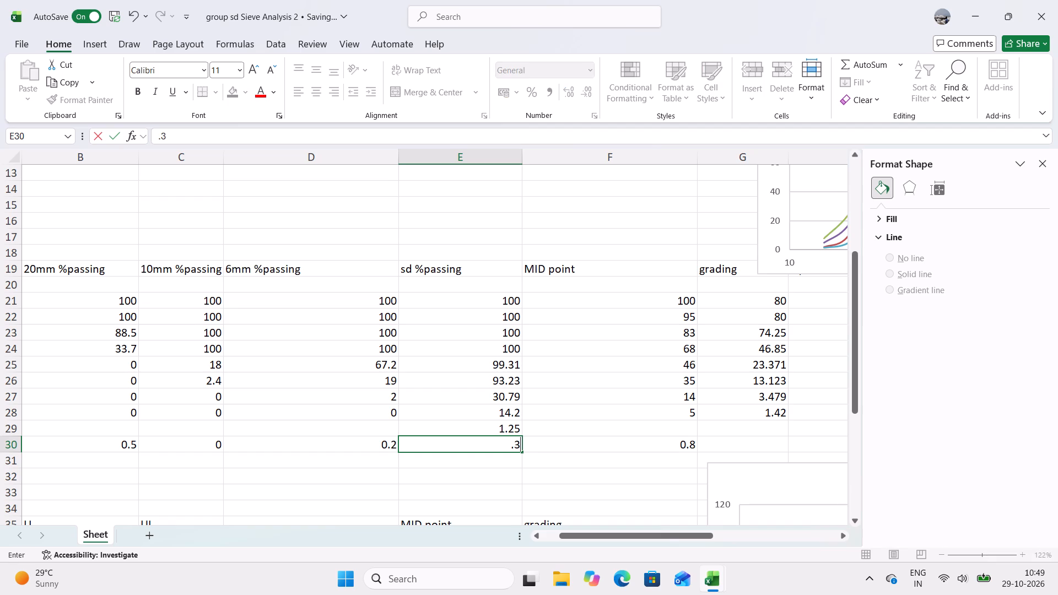
key(Return)
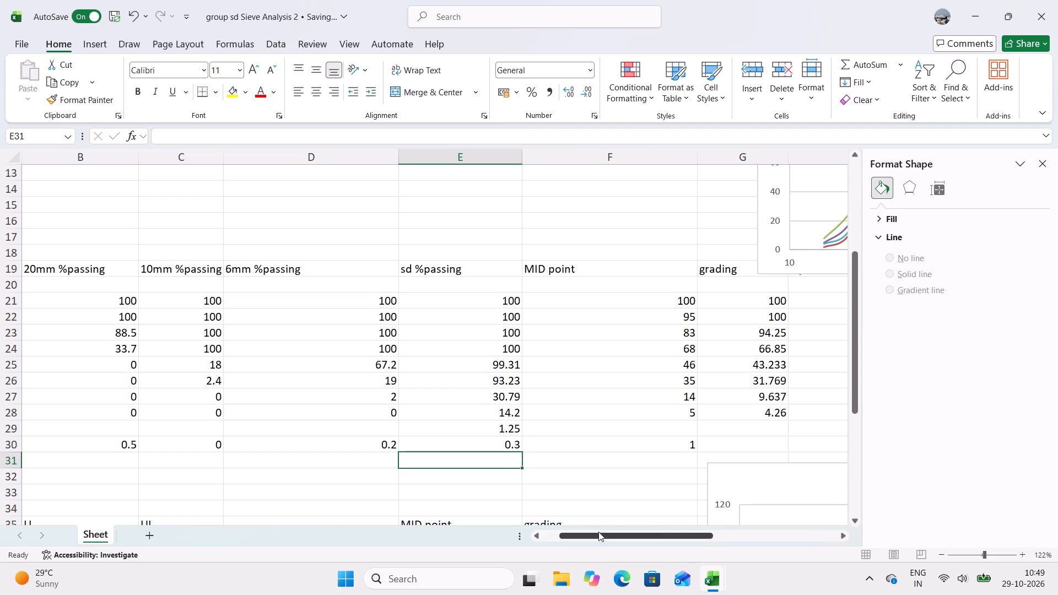
Examine the grading curve in the upper chart, the column H differences and the row 30 proportions for the new blend.
drag(598, 531, 649, 518)
scroll(616, 413, up, 3)
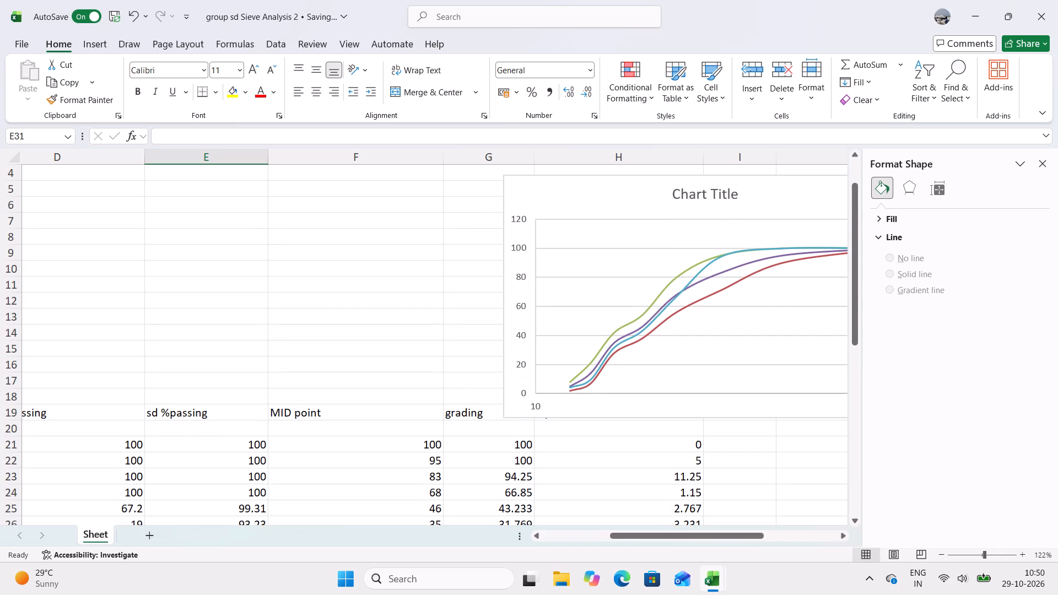
scroll(616, 413, down, 4)
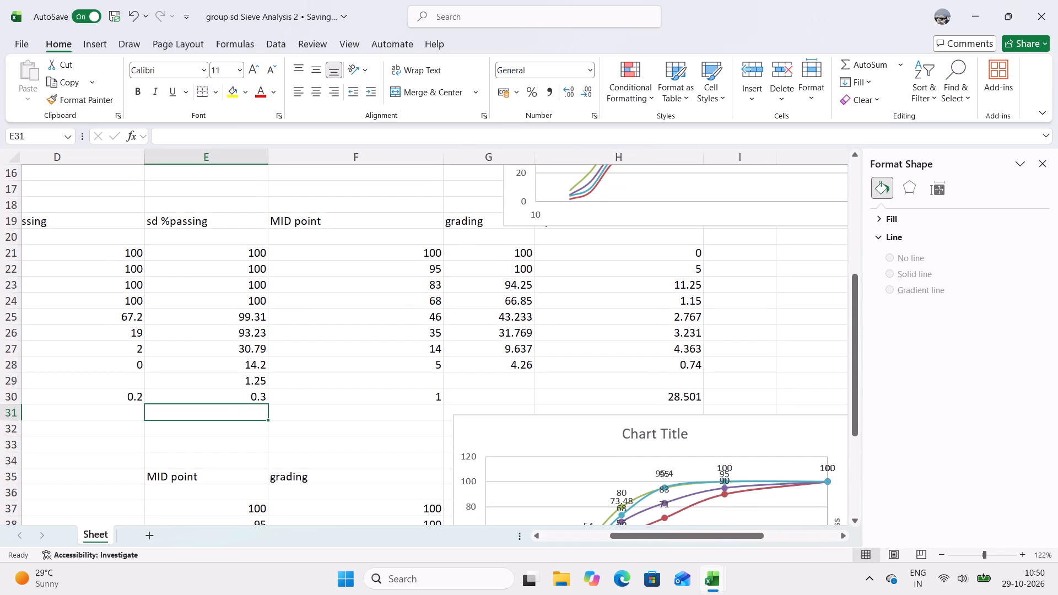
drag(662, 534, 578, 559)
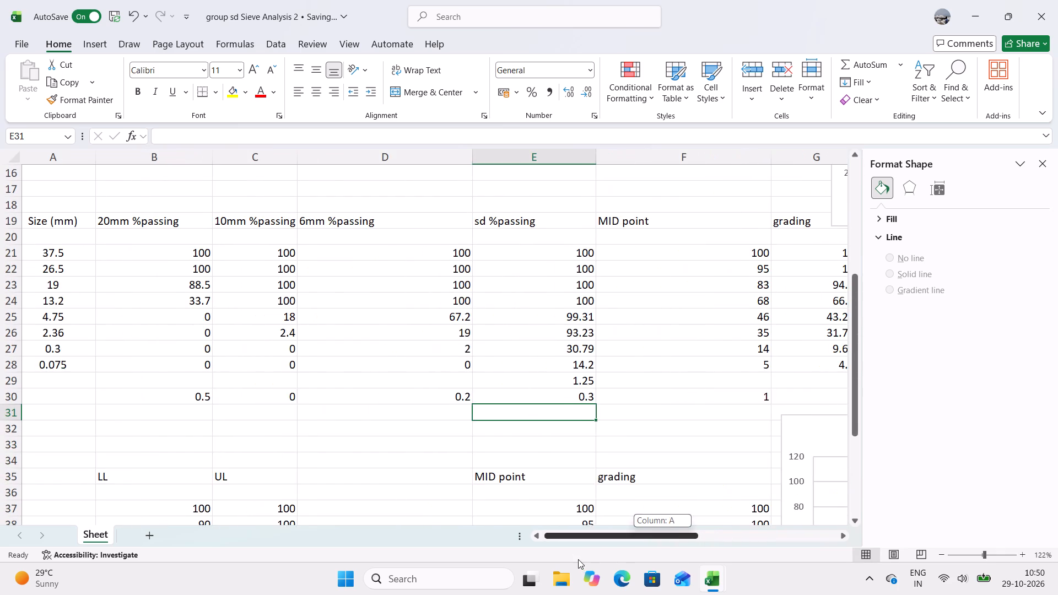
drag(578, 559, 550, 559)
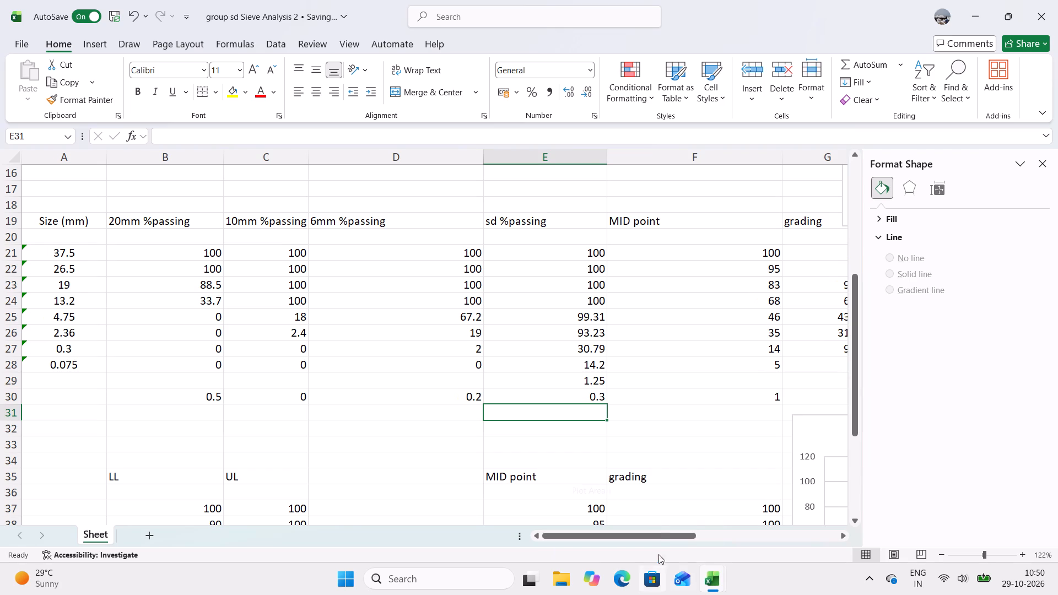
Set the outline of the upper chart's plot area to a dark tan theme colour.
drag(662, 532, 794, 505)
scroll(522, 406, up, 2)
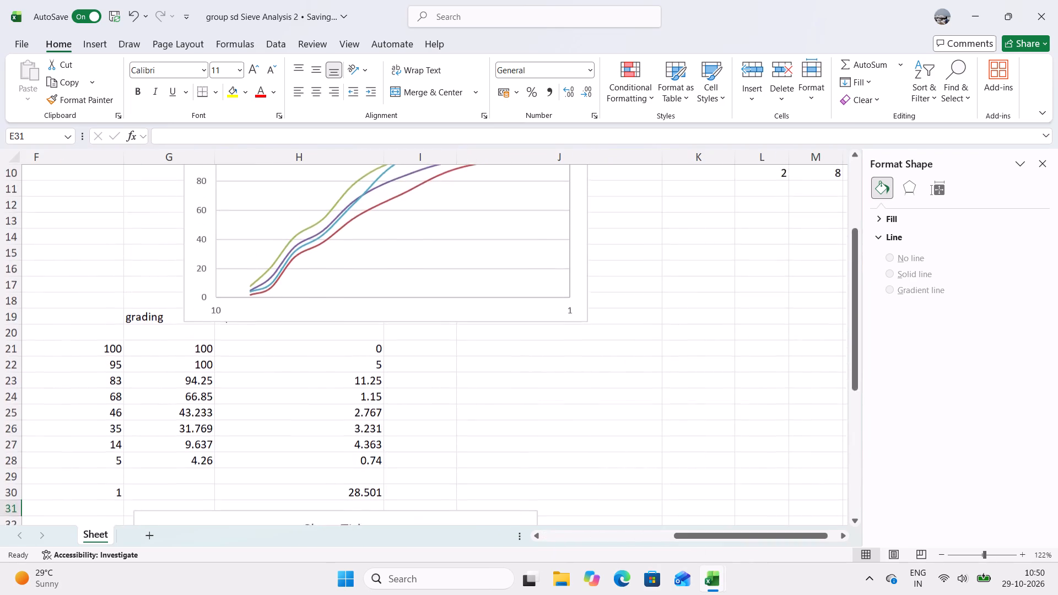
scroll(522, 406, up, 2)
right_click(393, 298)
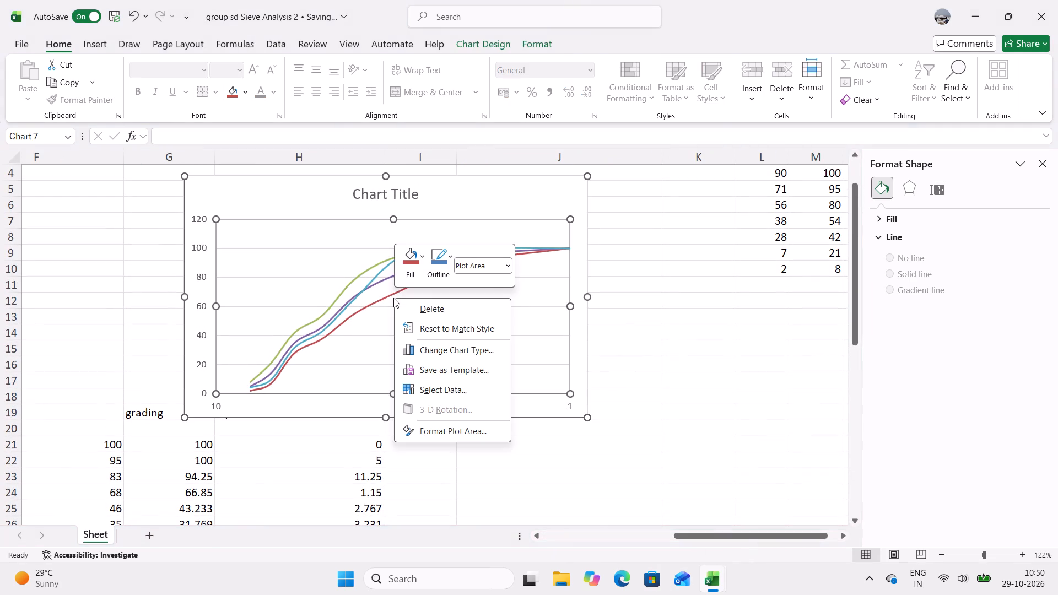
click(450, 253)
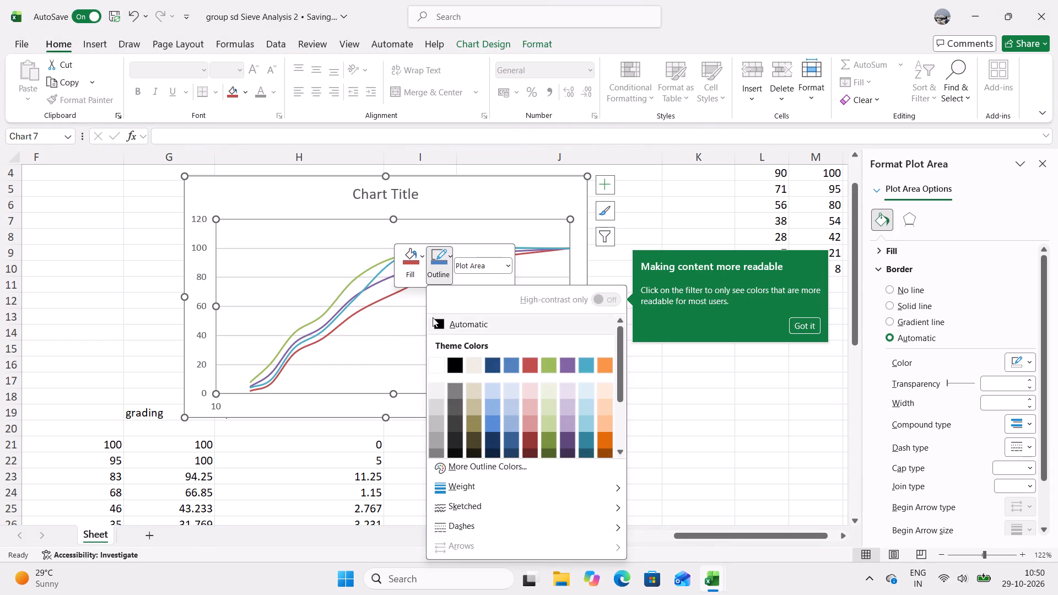
click(472, 442)
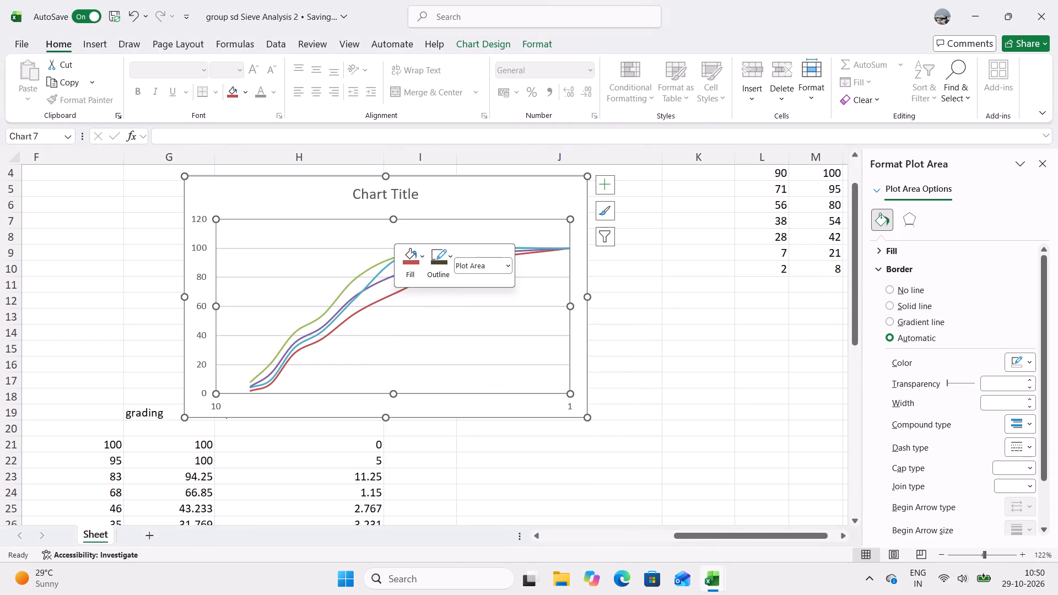
Reset the upper chart's plot area formatting to match the chart style.
click(413, 384)
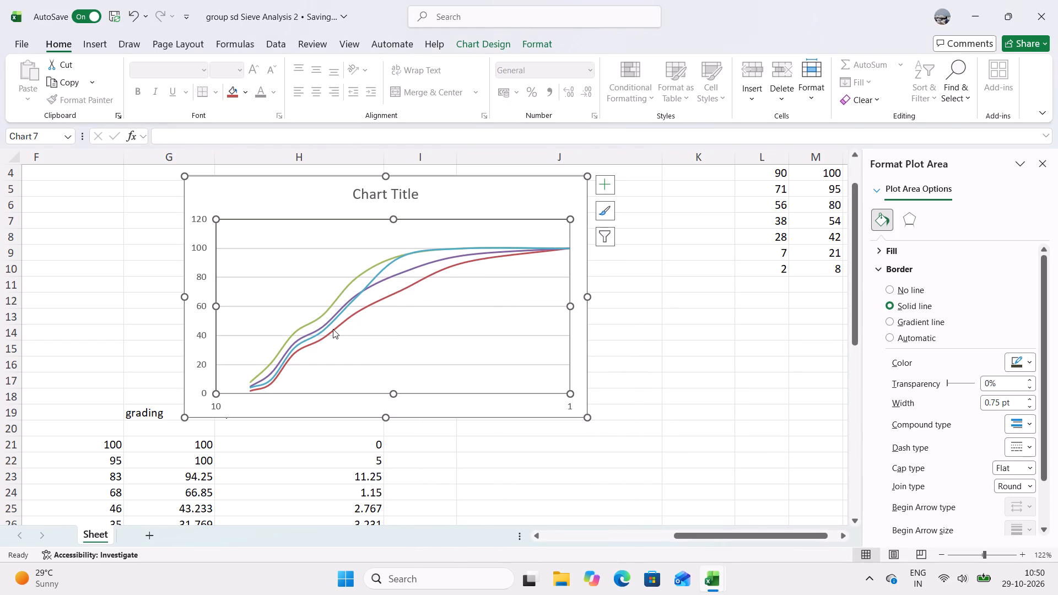
right_click(409, 318)
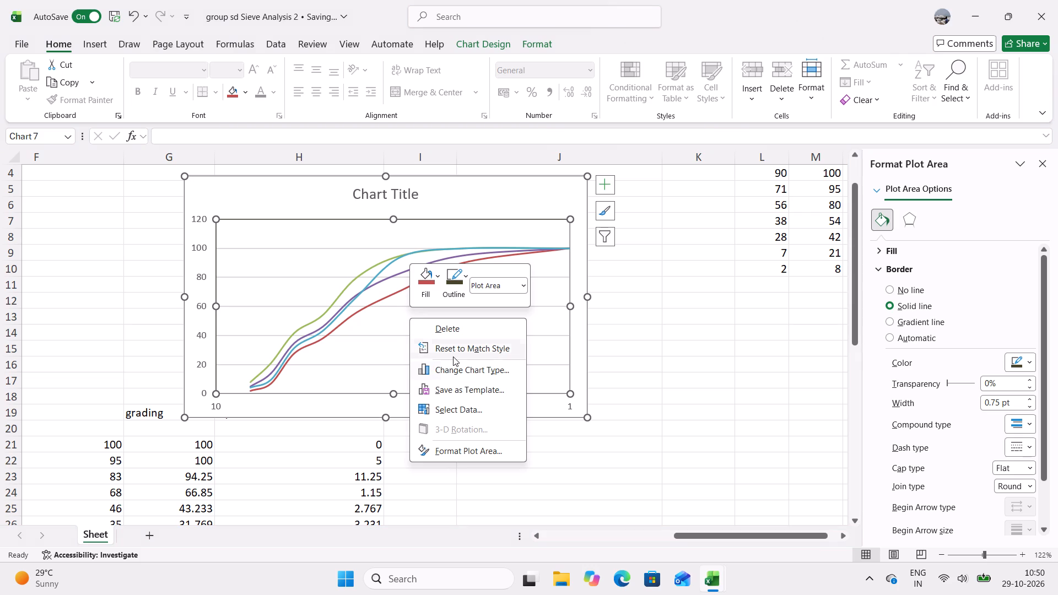
click(457, 354)
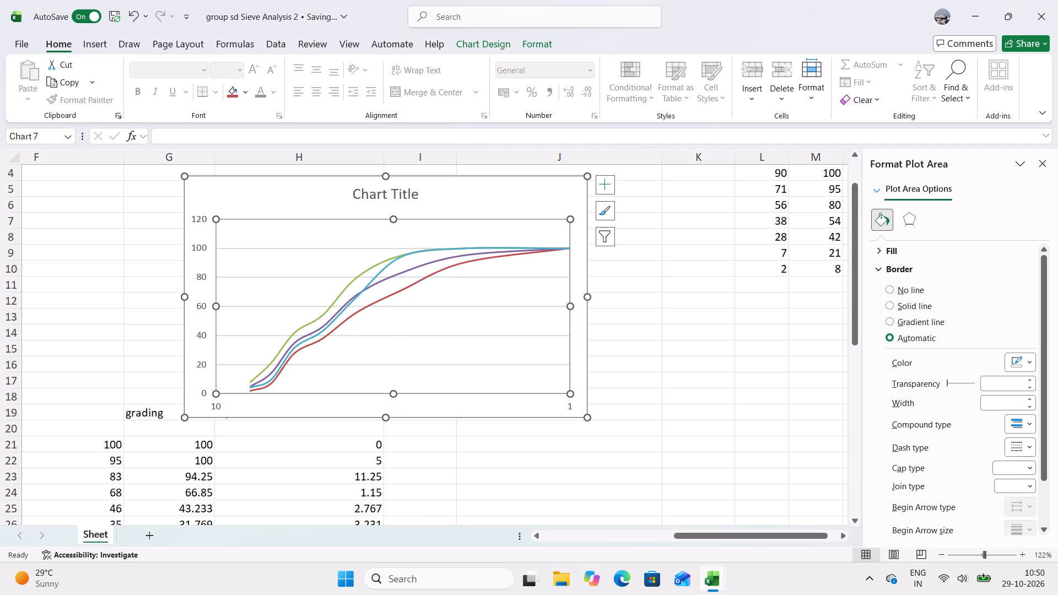
right_click(444, 339)
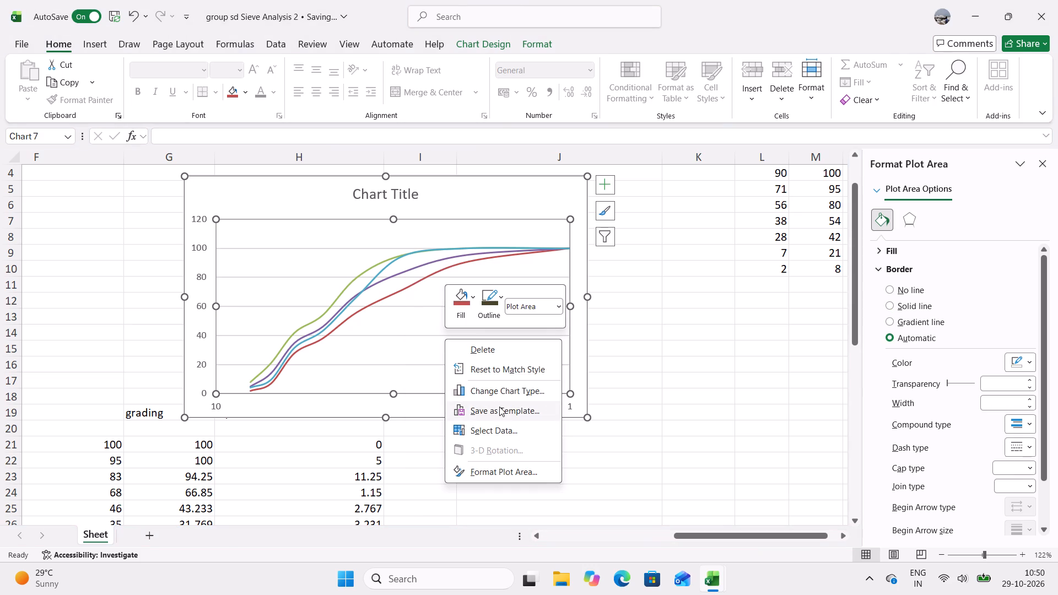
click(510, 465)
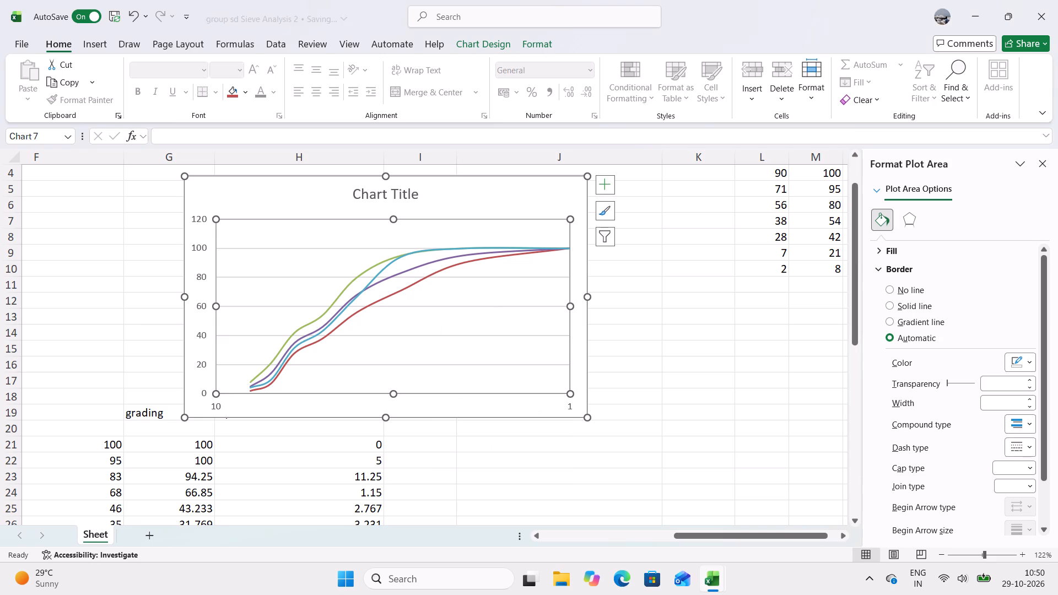
right_click(414, 367)
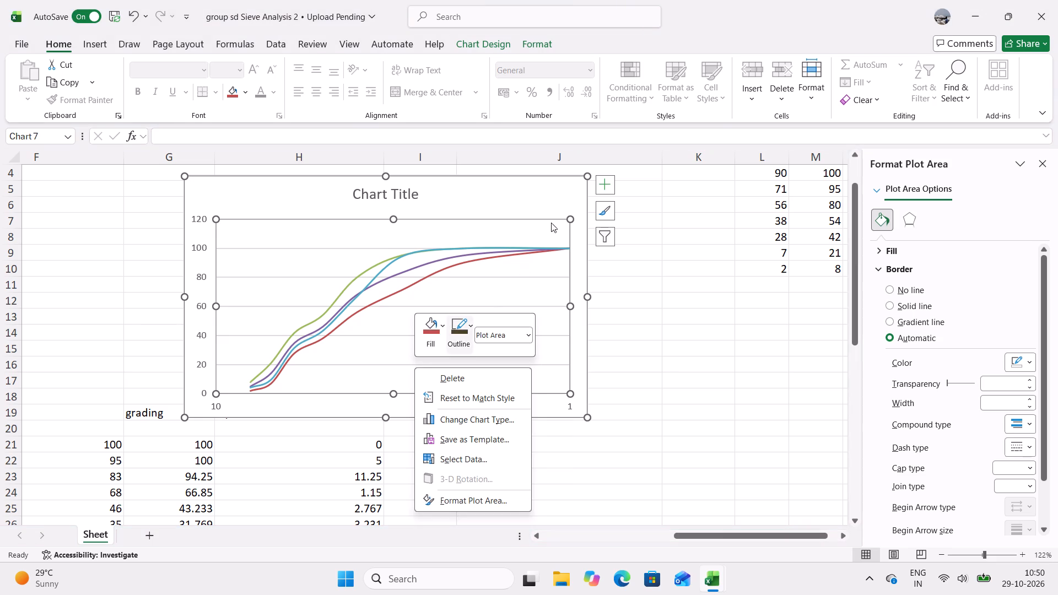
click(591, 187)
Add data labels, a legend and axis titles to the upper chart.
click(607, 182)
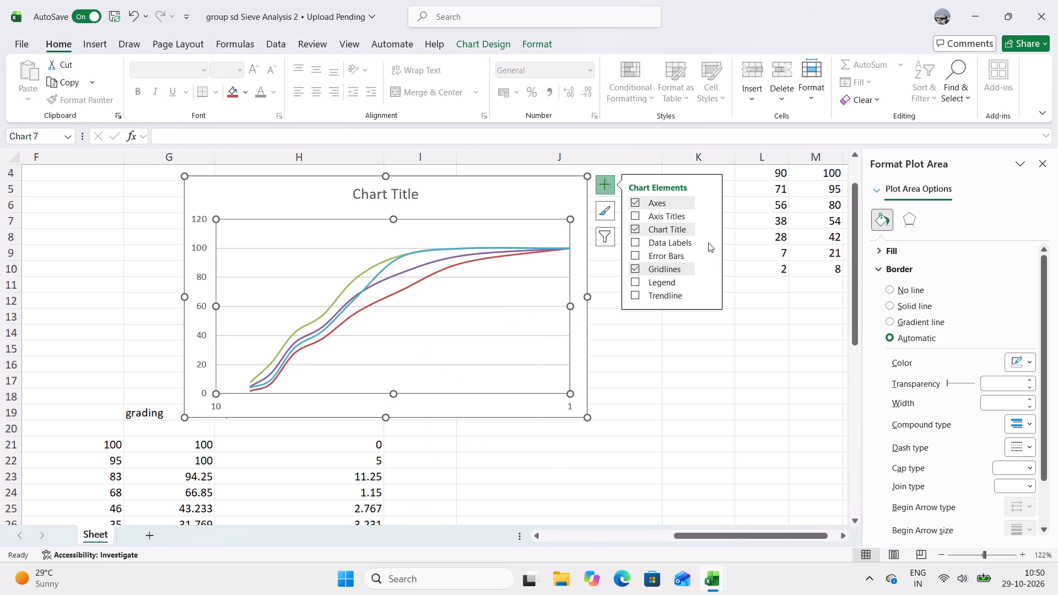
click(630, 243)
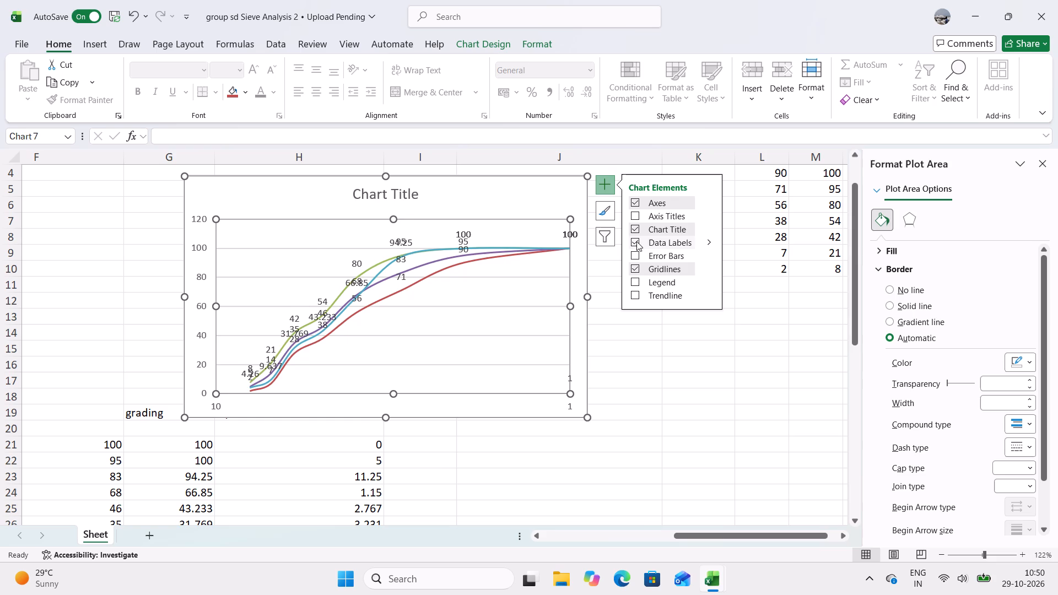
click(661, 281)
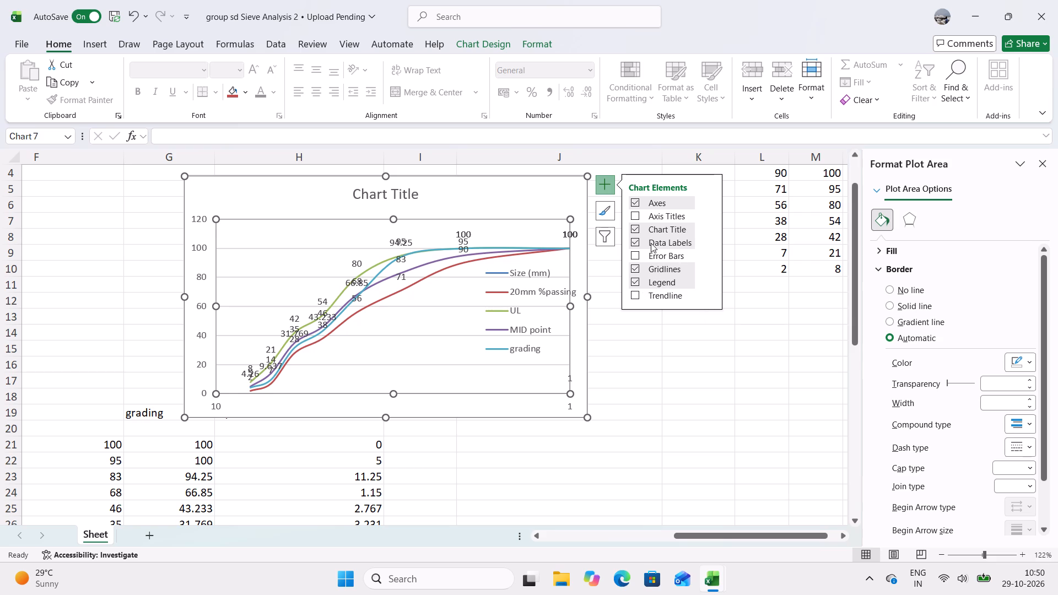
click(657, 217)
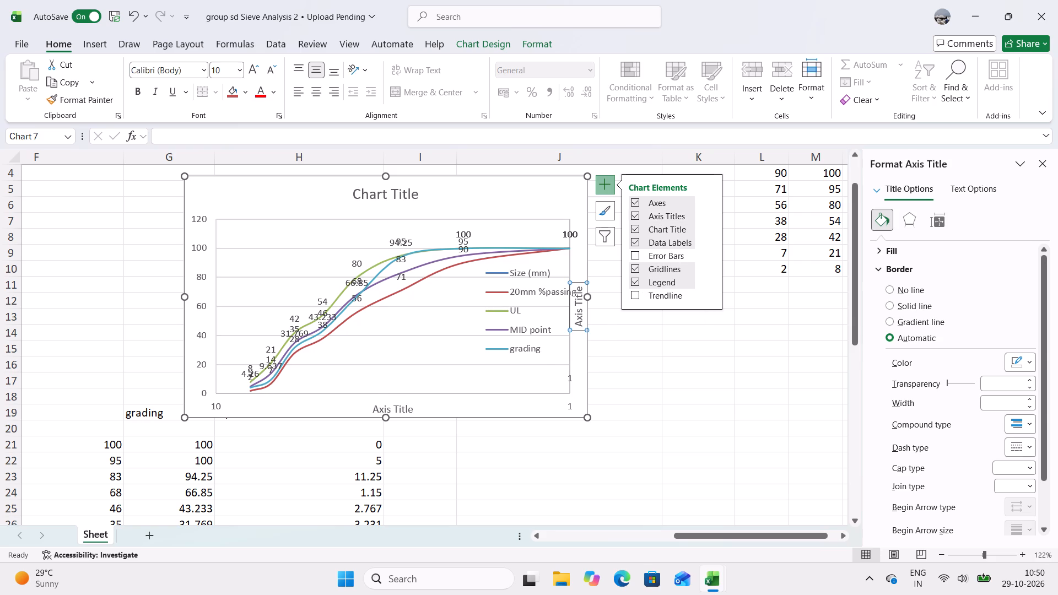
Move the upper chart's vertical axis title to the chart's left edge, beside the value axis numbers.
drag(576, 310, 571, 313)
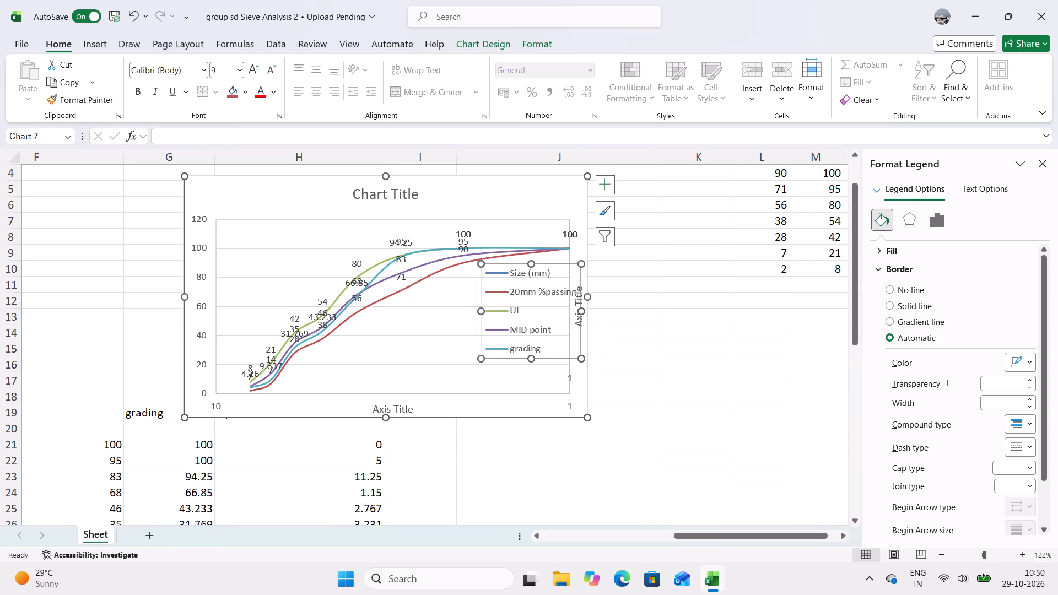
click(582, 312)
drag(582, 312, 577, 314)
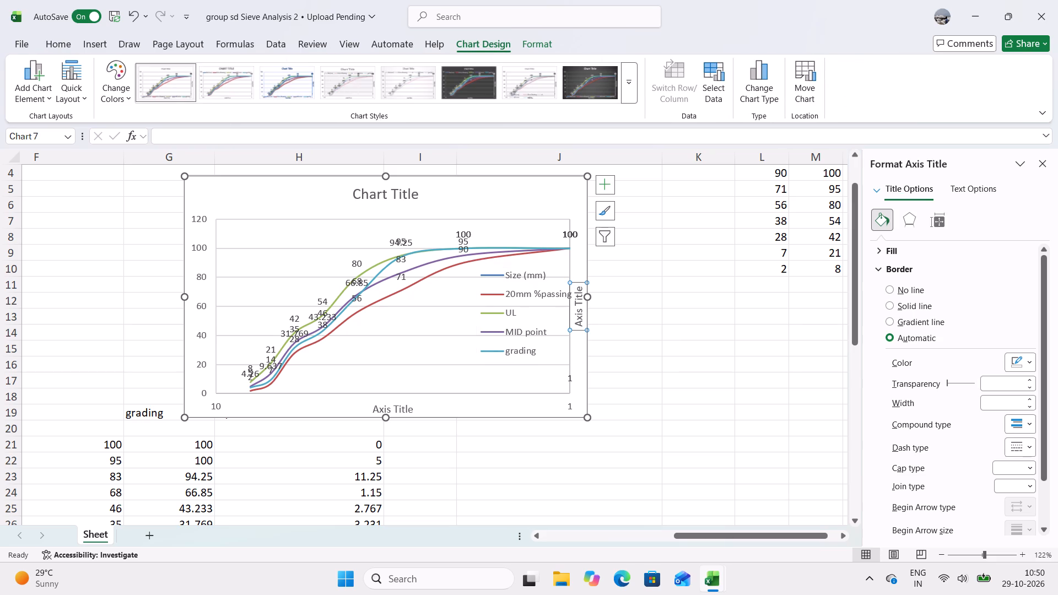
drag(577, 314, 571, 321)
drag(578, 308, 579, 315)
click(577, 297)
click(582, 296)
drag(586, 301, 198, 322)
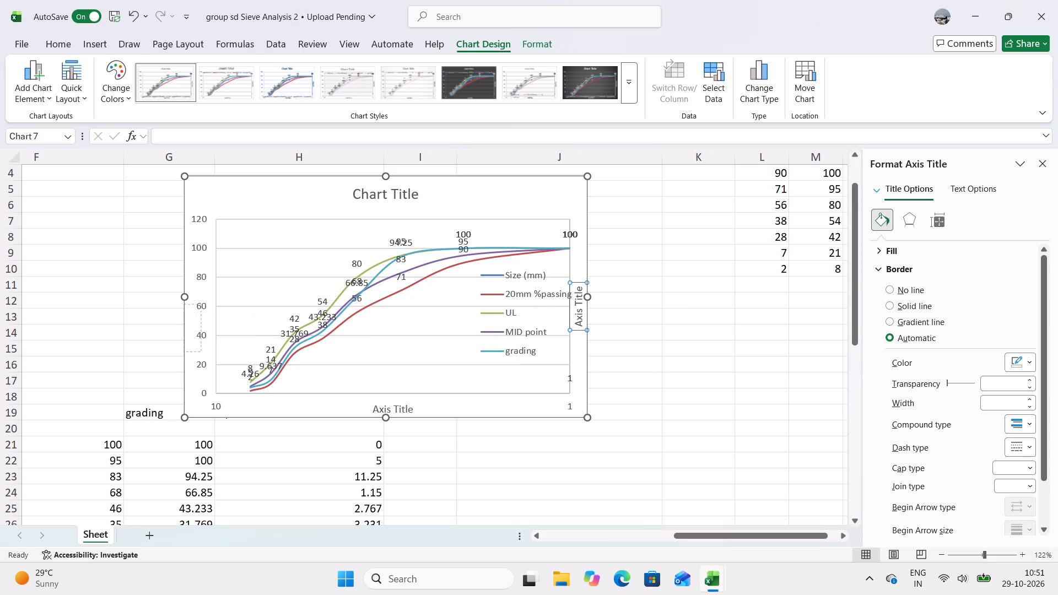
drag(198, 322, 185, 301)
drag(185, 301, 185, 296)
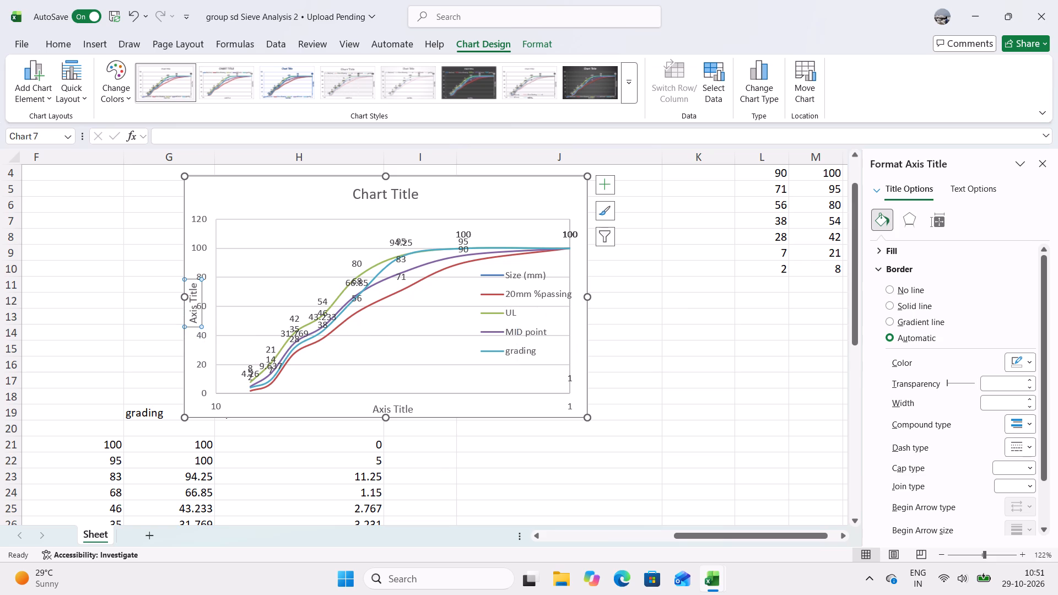
Replace the upper chart's vertical axis title text with %Passing.
click(187, 301)
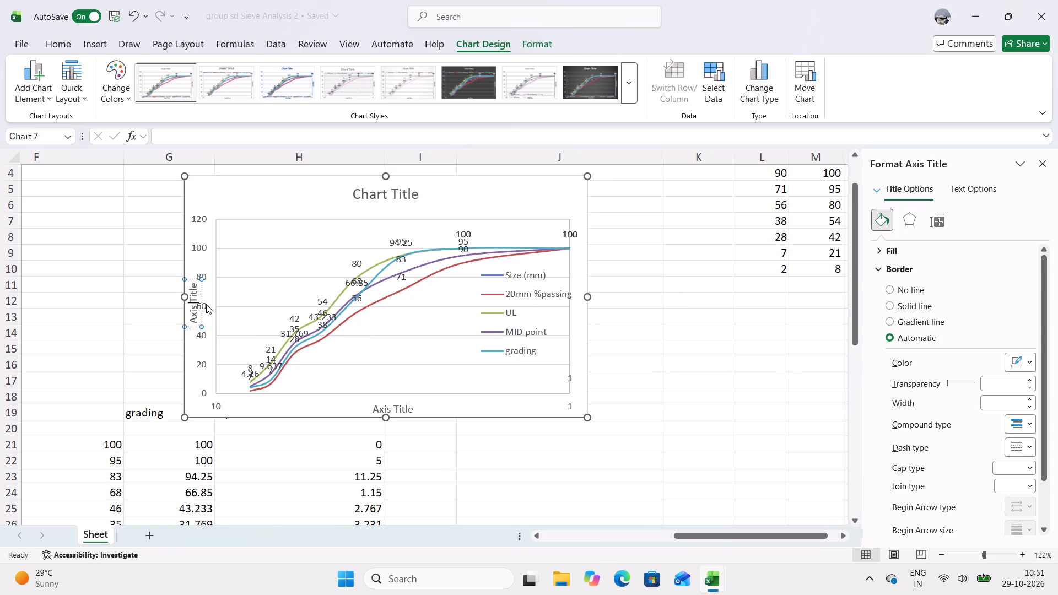
key(Right)
key(Right)
key(Right)
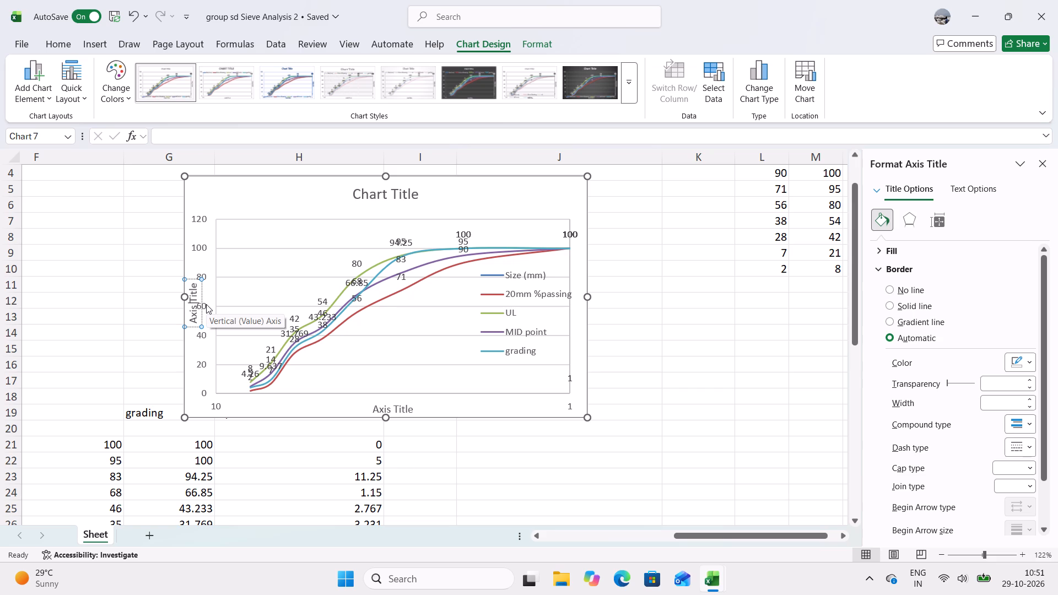
key(BackSpace)
key(BackSpace)
key(BackSpace)
key(BackSpace)
key(BackSpace)
key(BackSpace)
key(BackSpace)
key(BackSpace)
key(Up)
key(Up)
key(Up)
key(Up)
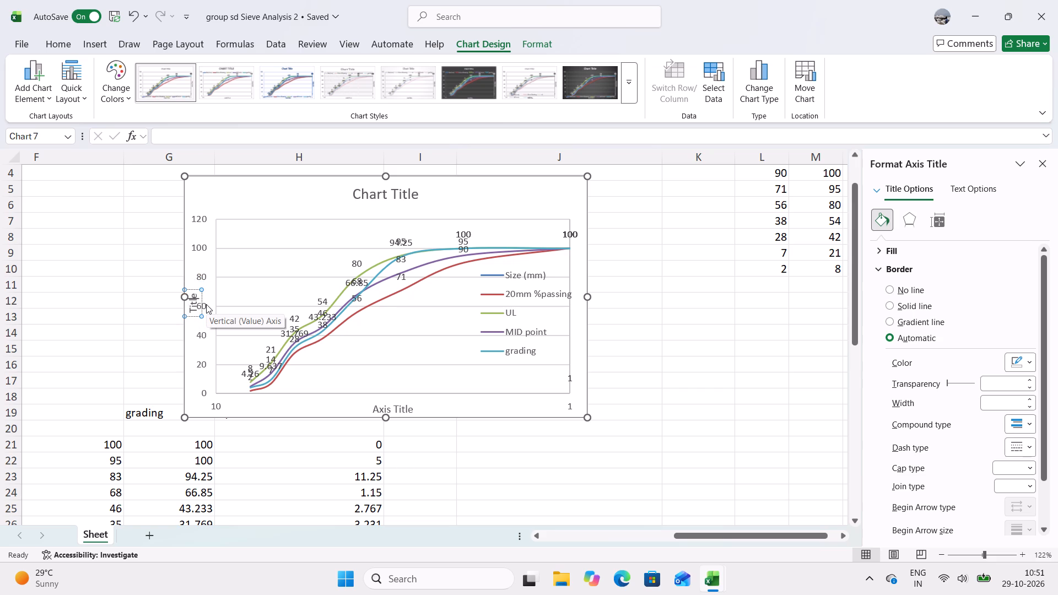
key(Up)
key(BackSpace)
key(BackSpace)
key(BackSpace)
key(BackSpace)
key(BackSpace)
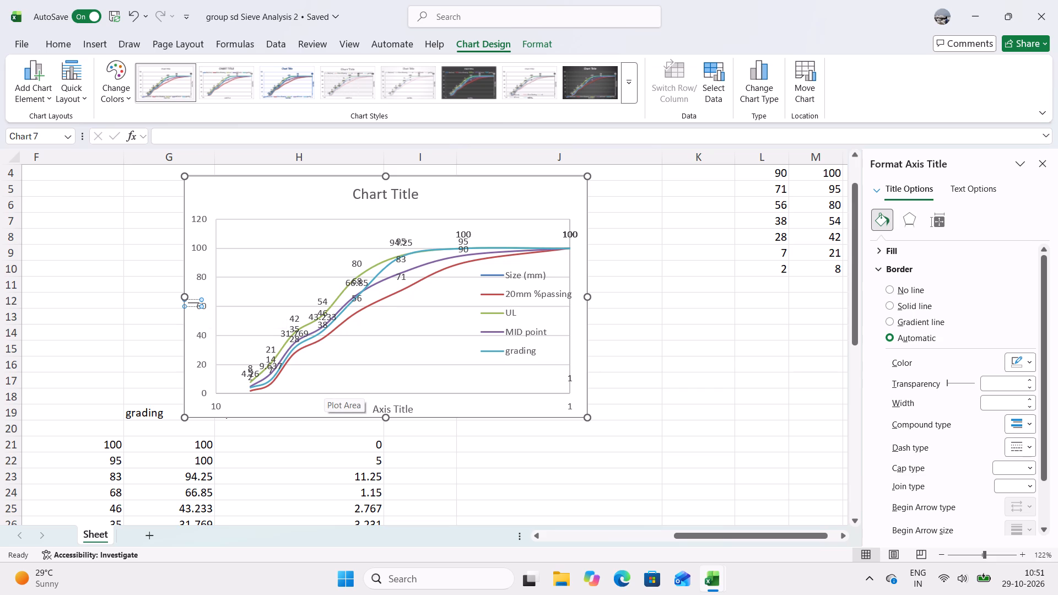
key(shift+asciicircum)
key(BackSpace)
key(shift+percent)
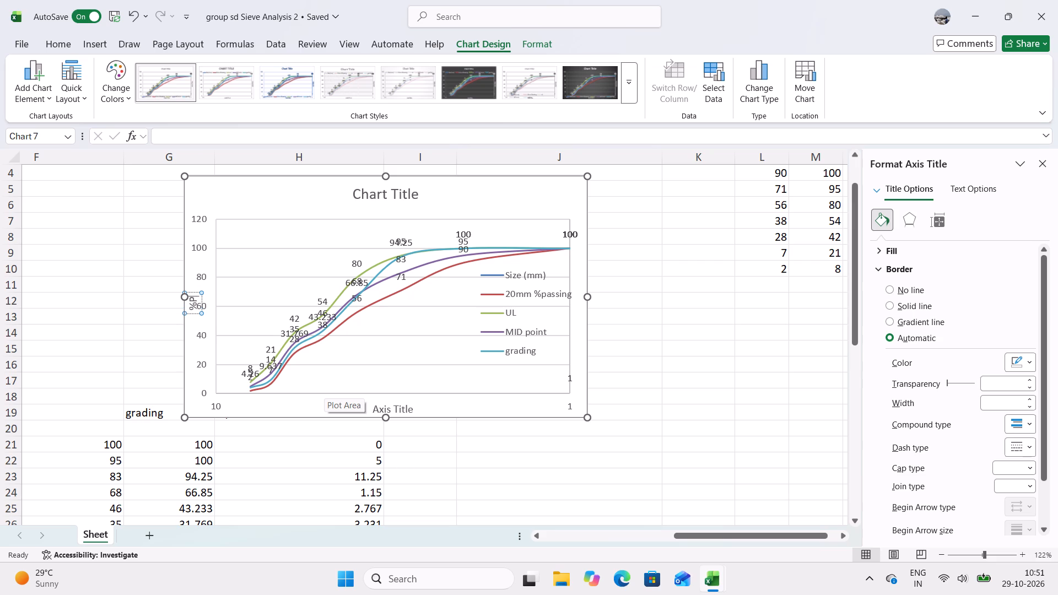
text(assin)
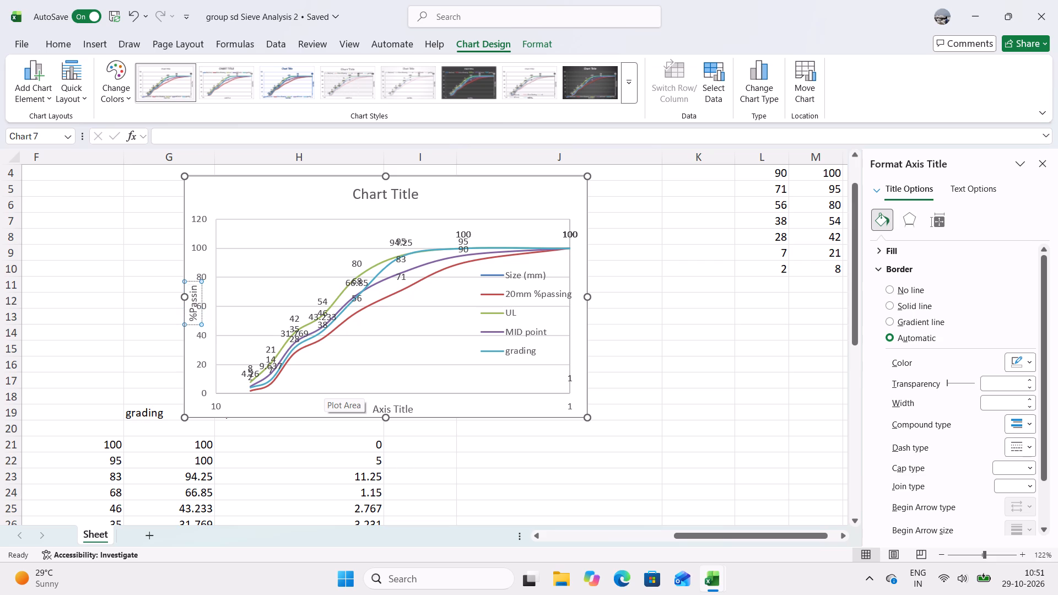
key(g)
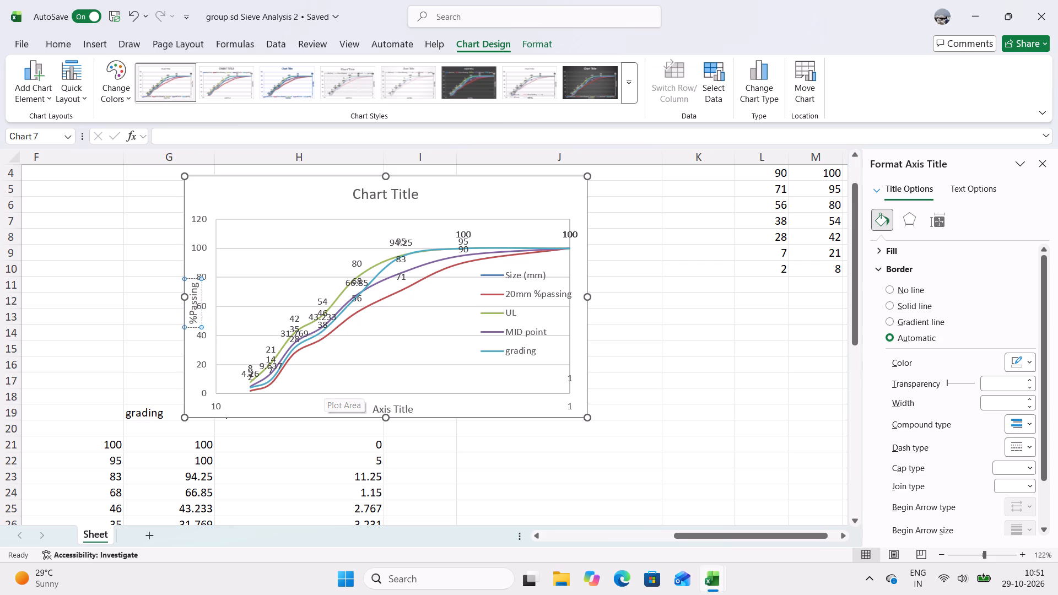
Try to clear the placeholder text of the upper chart's horizontal axis title.
click(419, 413)
click(410, 405)
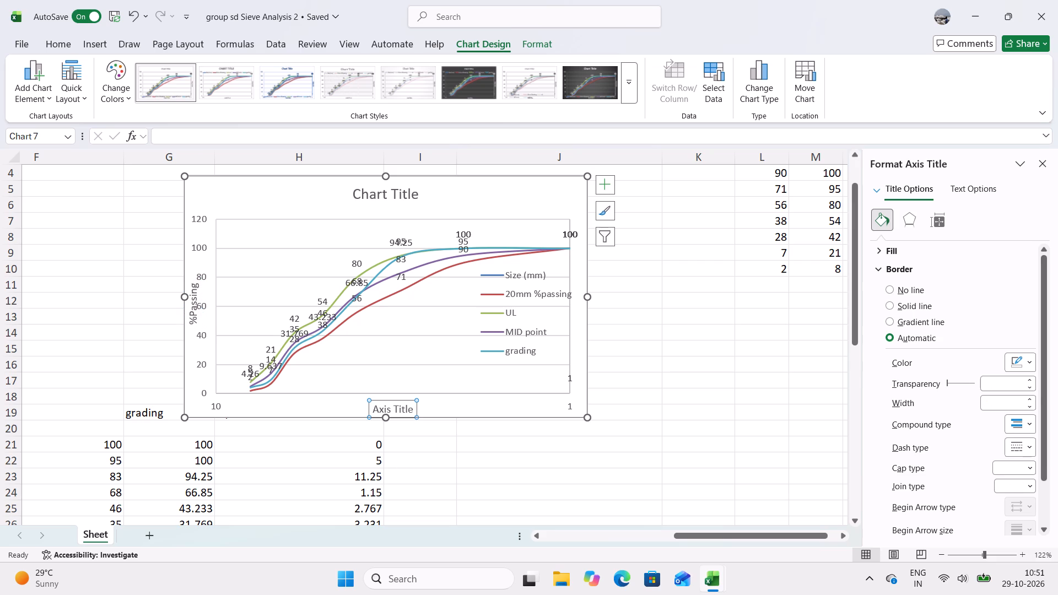
key(BackSpace)
key(BackSpace)
key(BackSpace)
key(BackSpace)
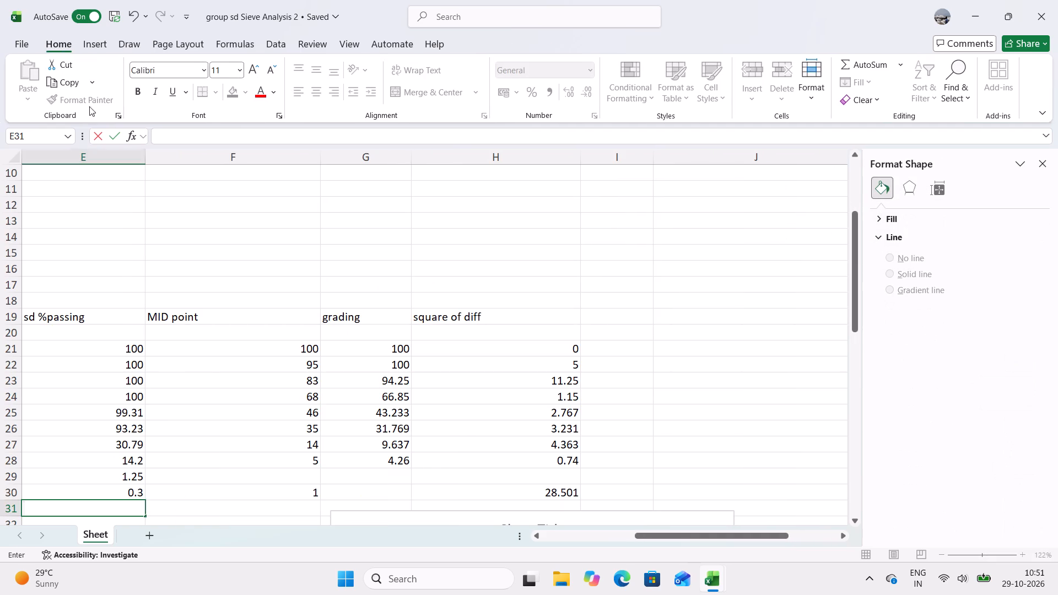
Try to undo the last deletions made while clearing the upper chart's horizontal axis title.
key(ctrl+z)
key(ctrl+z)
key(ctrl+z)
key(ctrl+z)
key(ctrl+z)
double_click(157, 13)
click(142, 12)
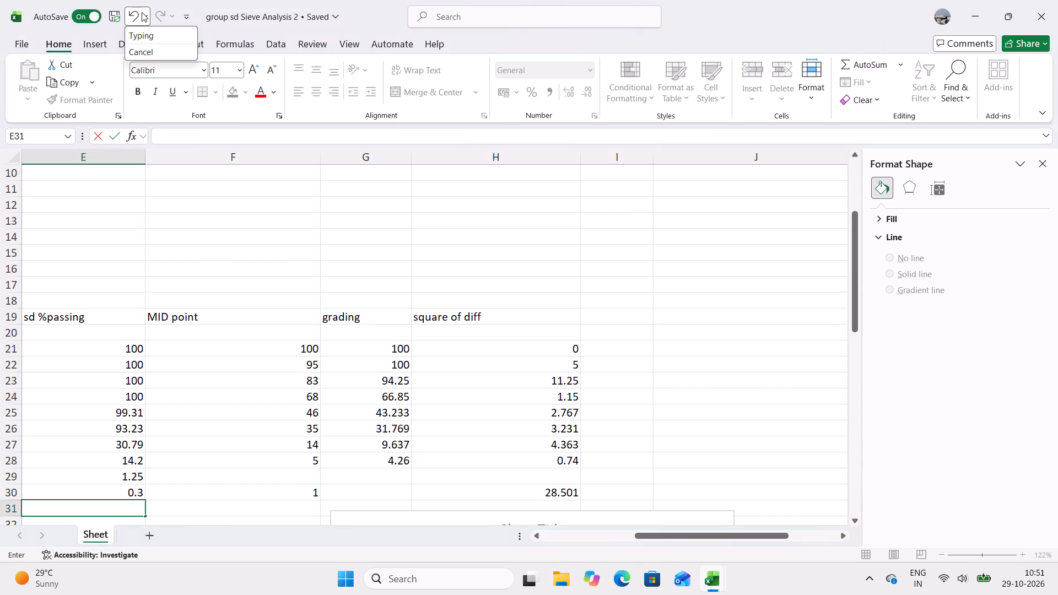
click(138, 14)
Delete the upper chart's horizontal axis title.
scroll(598, 330, down, 2)
scroll(602, 333, up, 3)
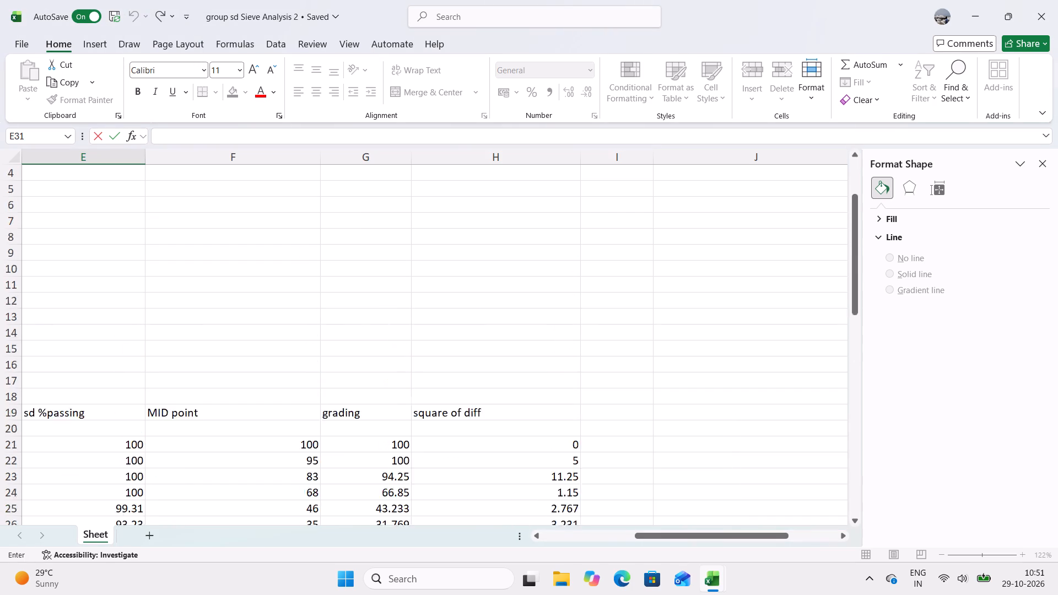
scroll(612, 323, up, 6)
drag(662, 534, 465, 543)
scroll(481, 402, down, 10)
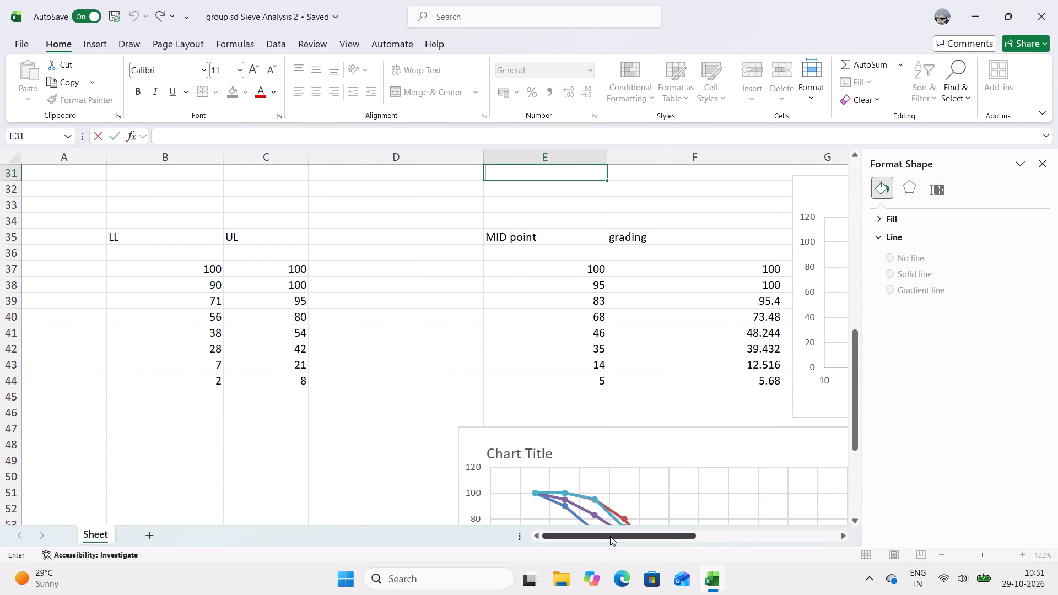
drag(612, 536, 707, 529)
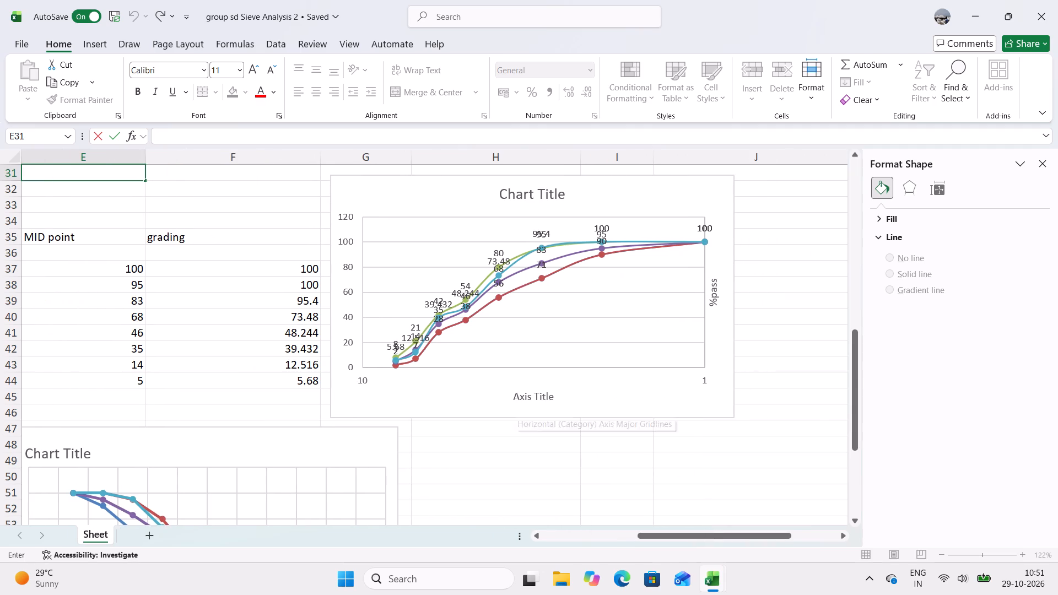
click(553, 401)
right_click(553, 401)
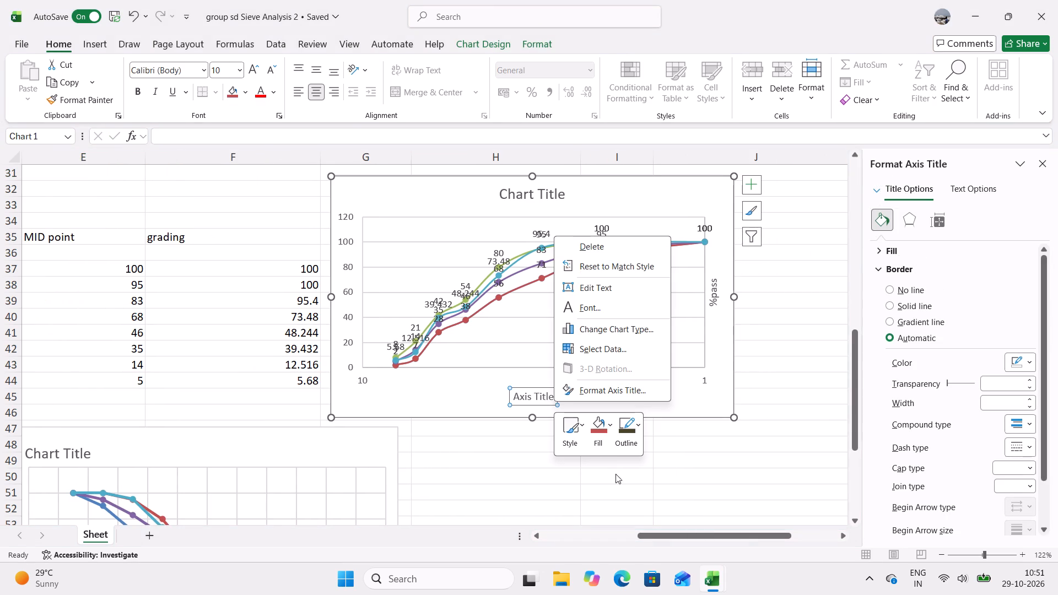
click(600, 391)
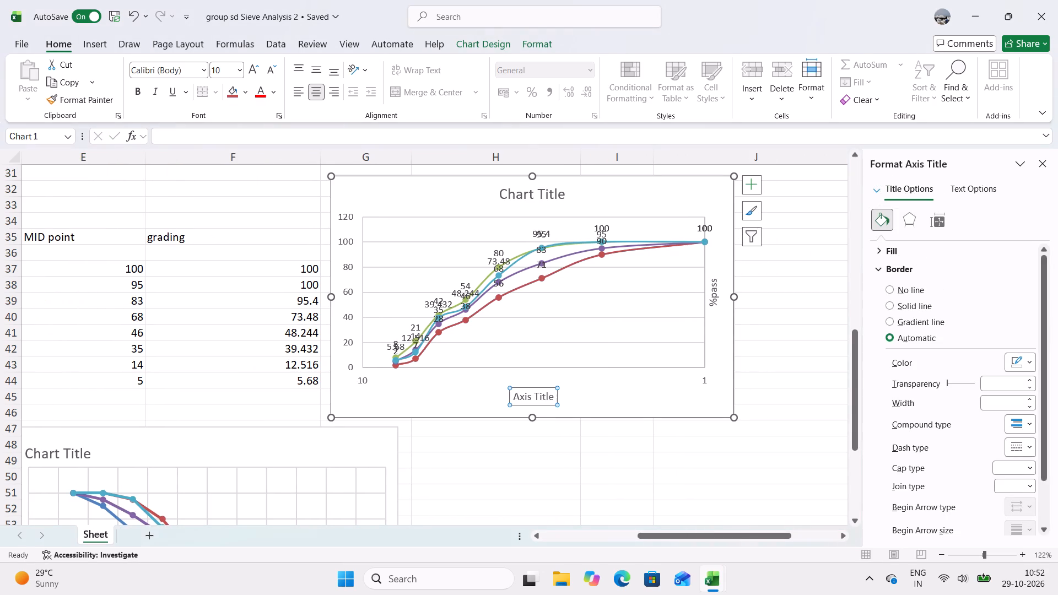
key(BackSpace)
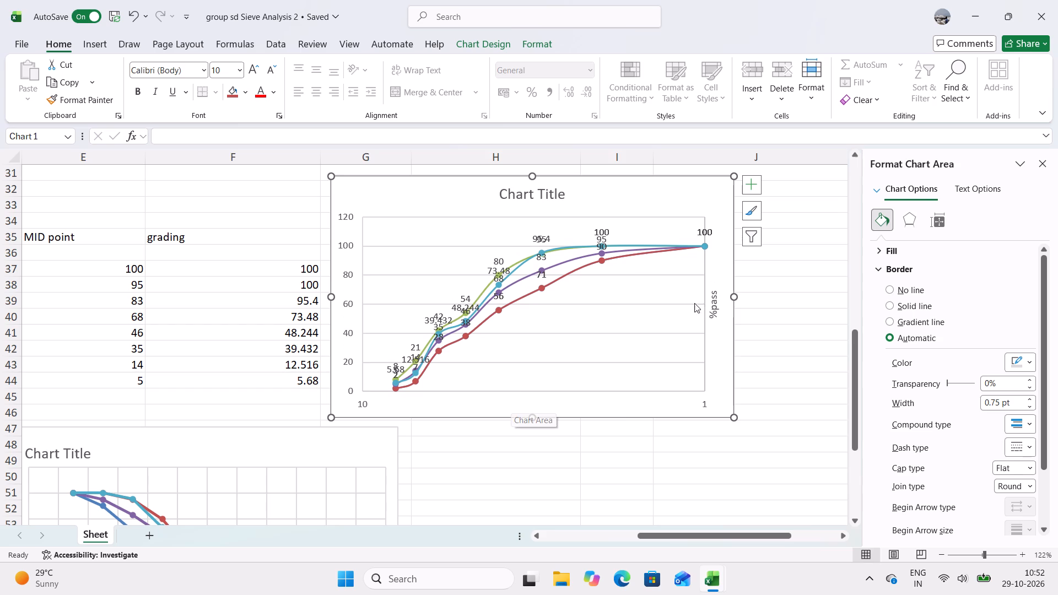
Move the upper chart's %pass vertical axis title to the chart's left edge, beside the value axis numbers.
click(712, 307)
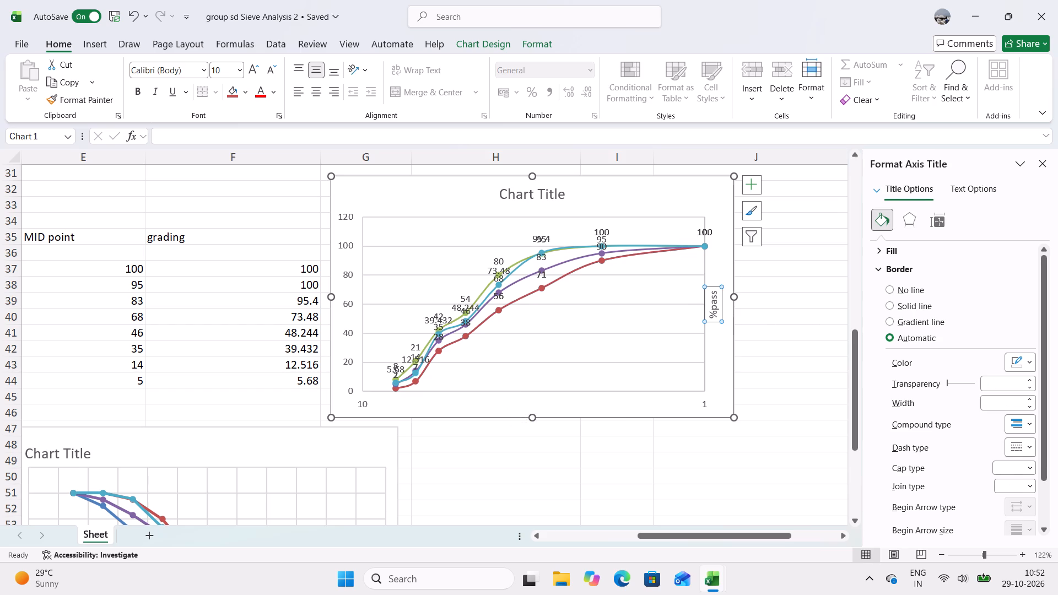
drag(726, 304, 750, 318)
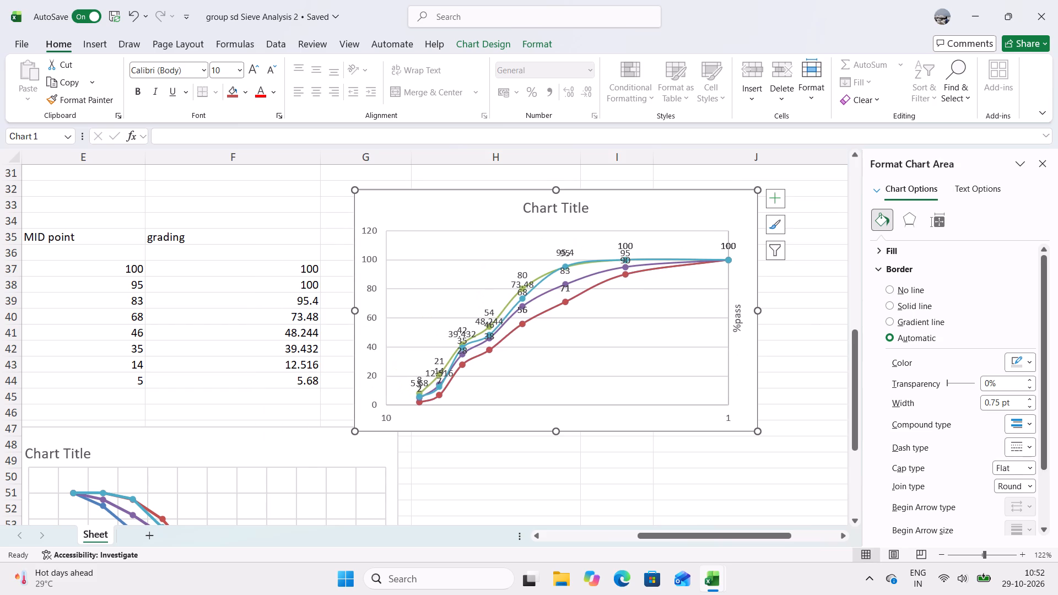
click(736, 319)
click(737, 317)
drag(738, 291, 738, 298)
drag(738, 319, 549, 356)
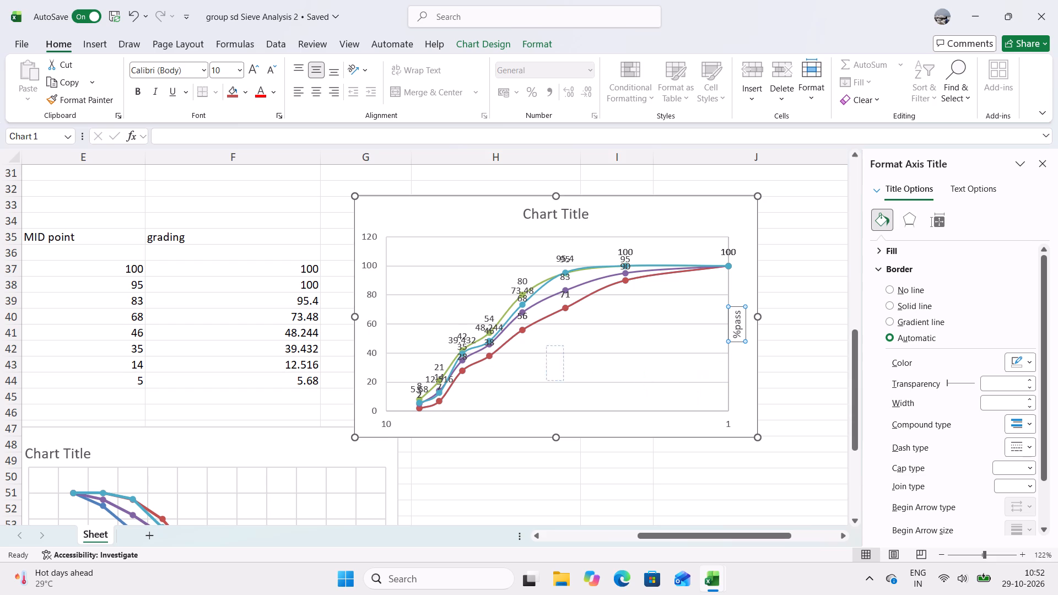
drag(549, 356, 364, 318)
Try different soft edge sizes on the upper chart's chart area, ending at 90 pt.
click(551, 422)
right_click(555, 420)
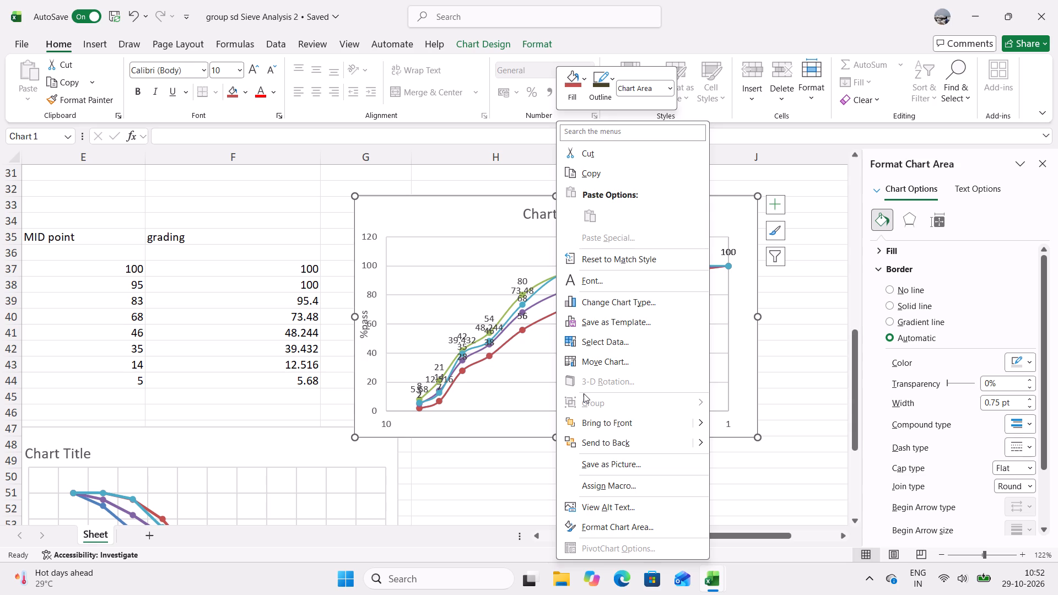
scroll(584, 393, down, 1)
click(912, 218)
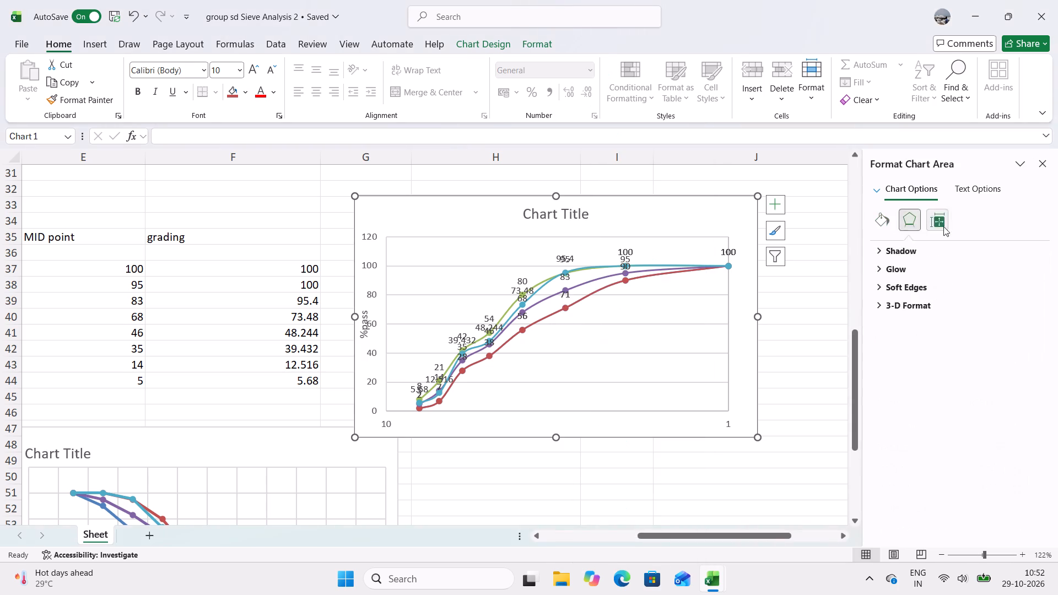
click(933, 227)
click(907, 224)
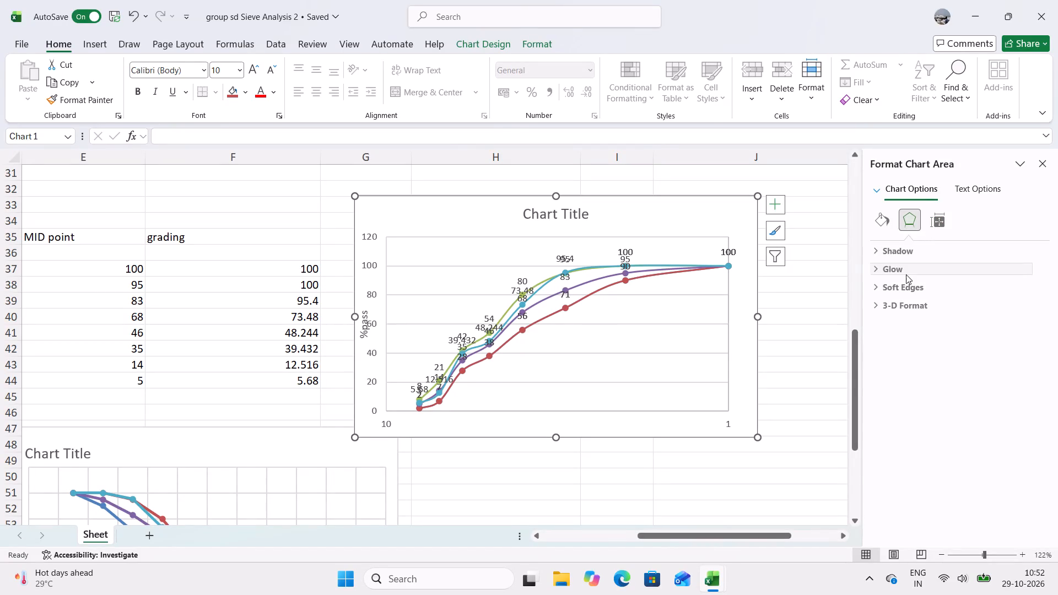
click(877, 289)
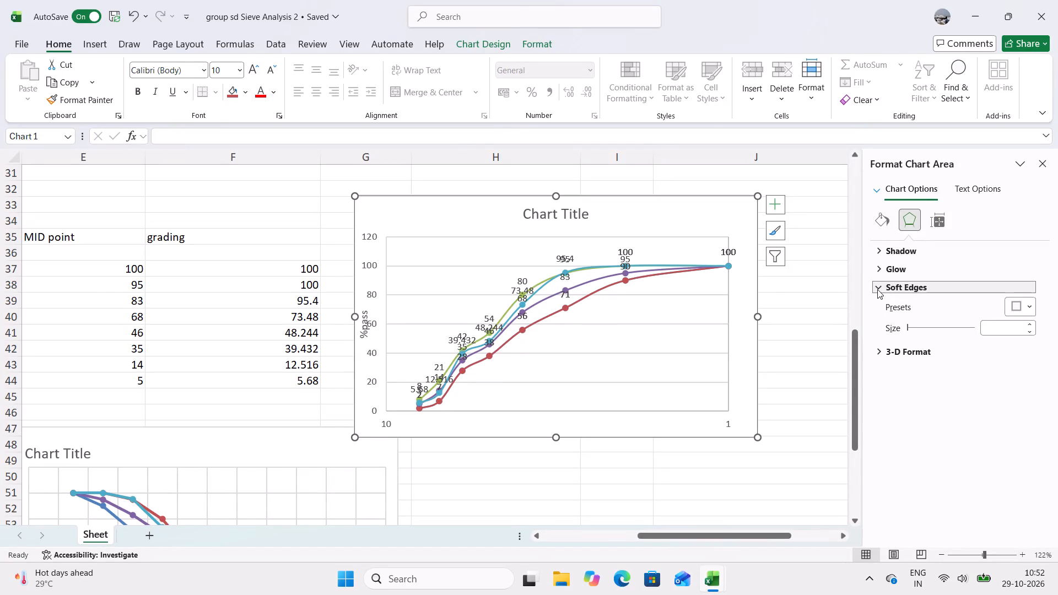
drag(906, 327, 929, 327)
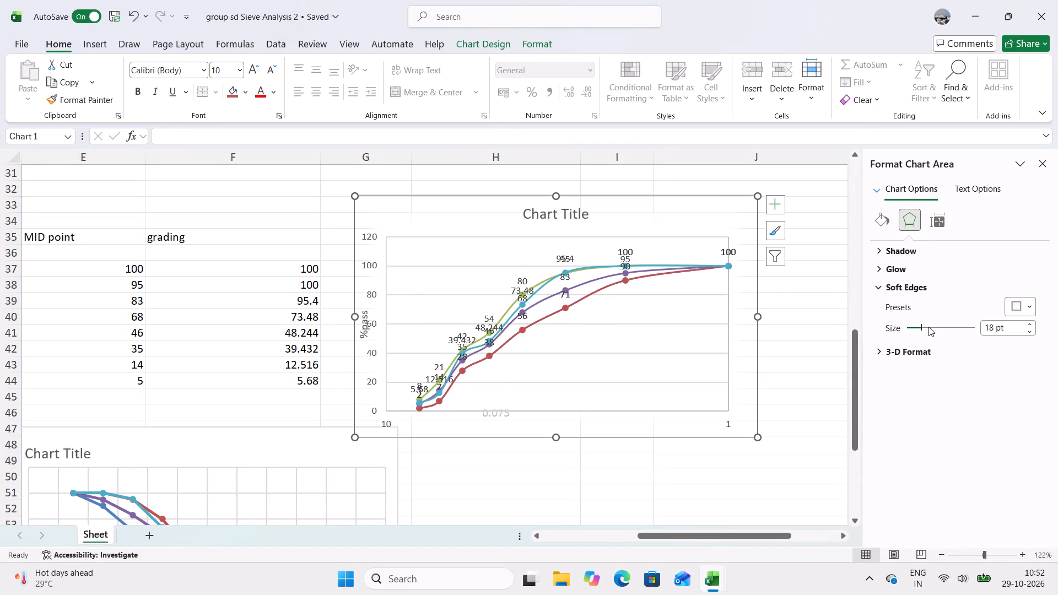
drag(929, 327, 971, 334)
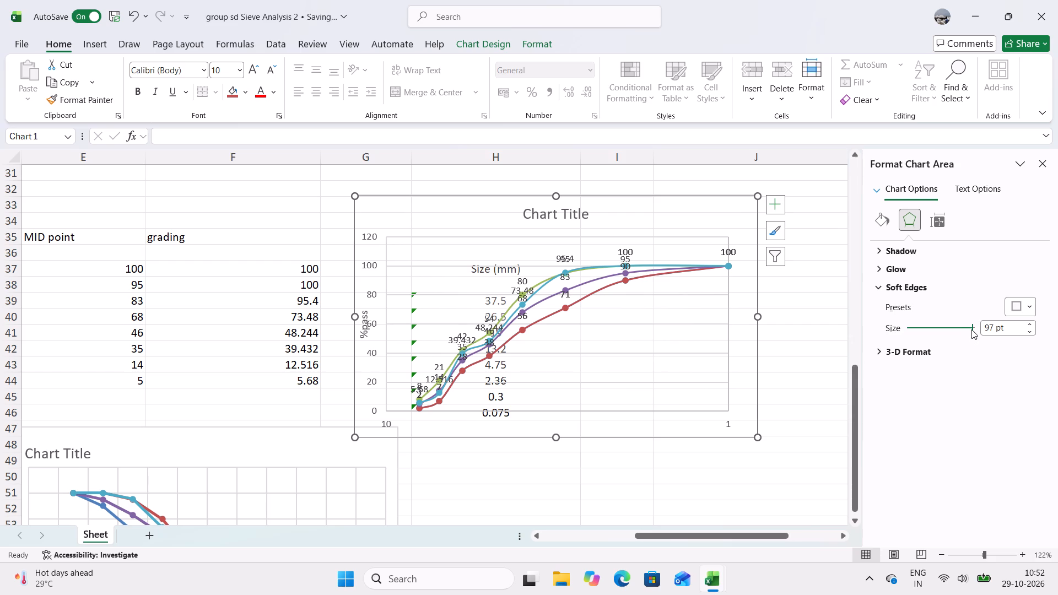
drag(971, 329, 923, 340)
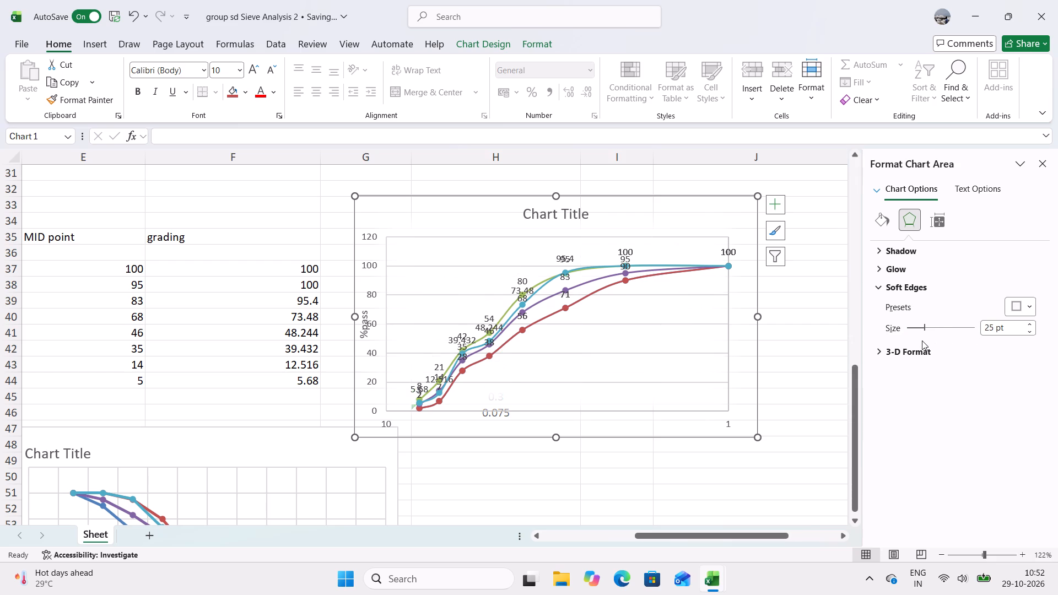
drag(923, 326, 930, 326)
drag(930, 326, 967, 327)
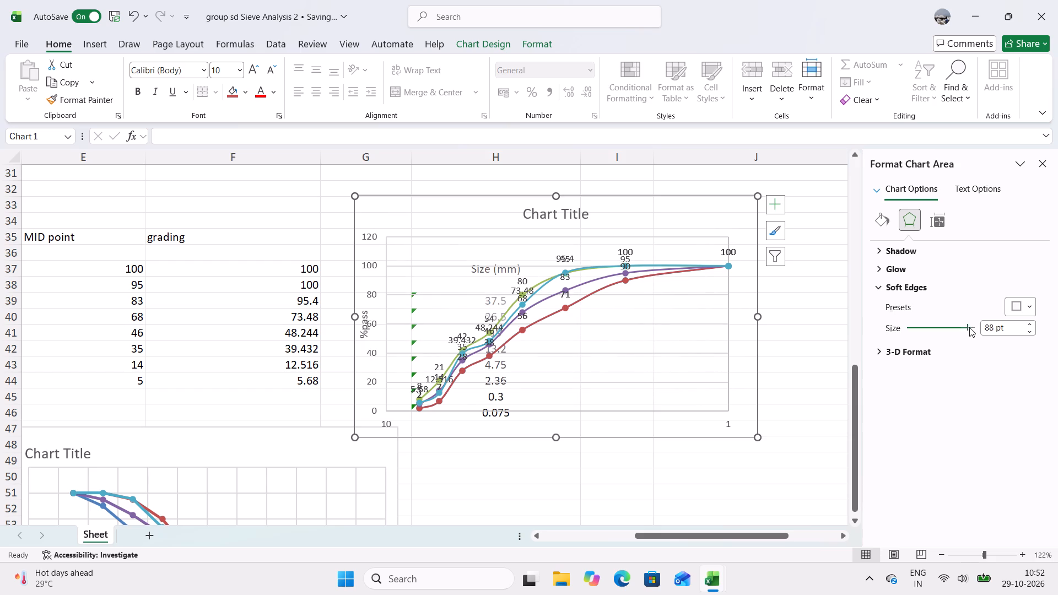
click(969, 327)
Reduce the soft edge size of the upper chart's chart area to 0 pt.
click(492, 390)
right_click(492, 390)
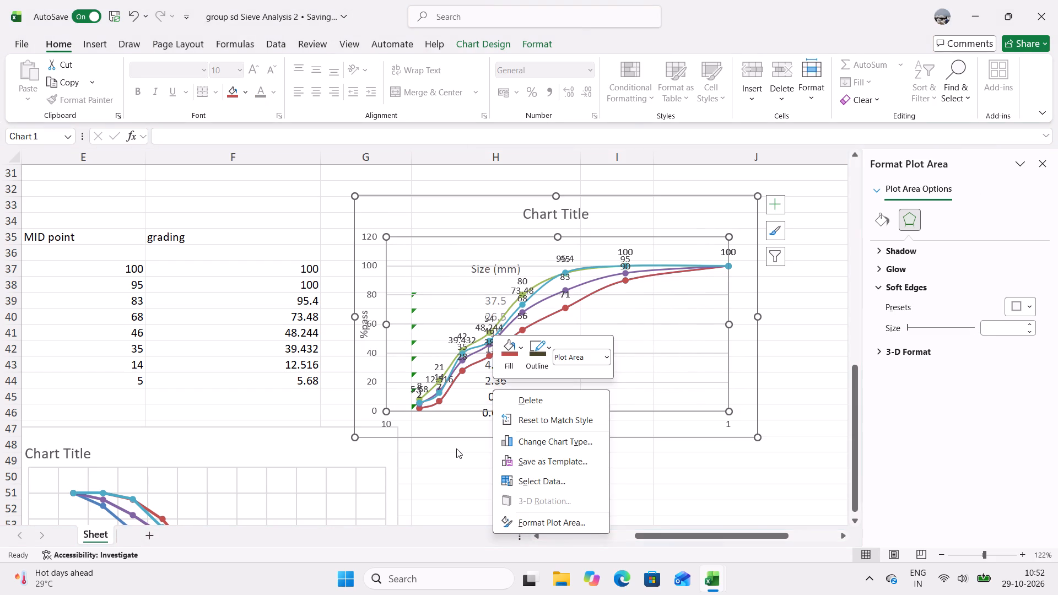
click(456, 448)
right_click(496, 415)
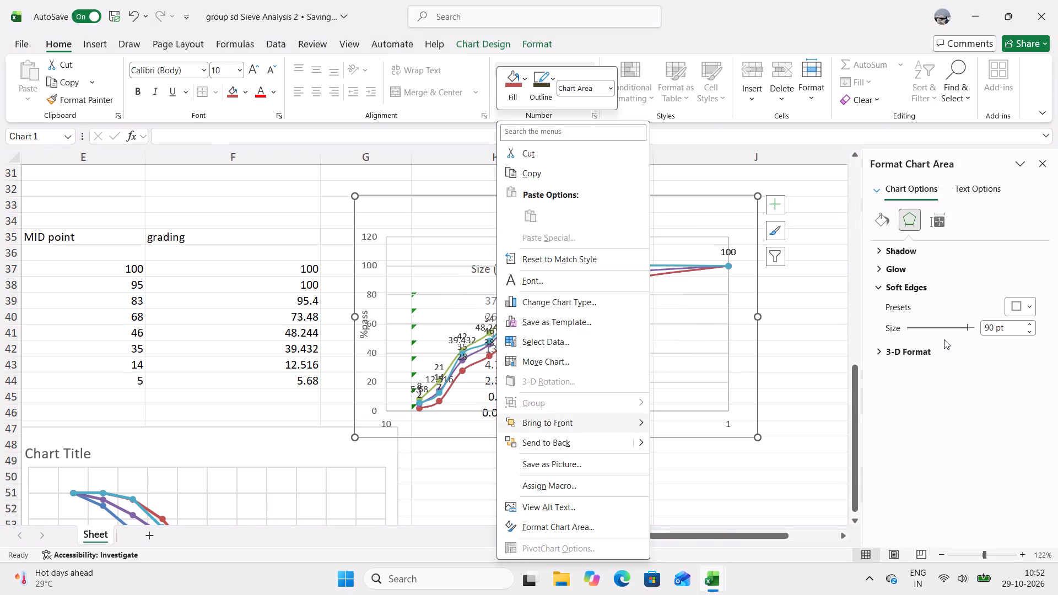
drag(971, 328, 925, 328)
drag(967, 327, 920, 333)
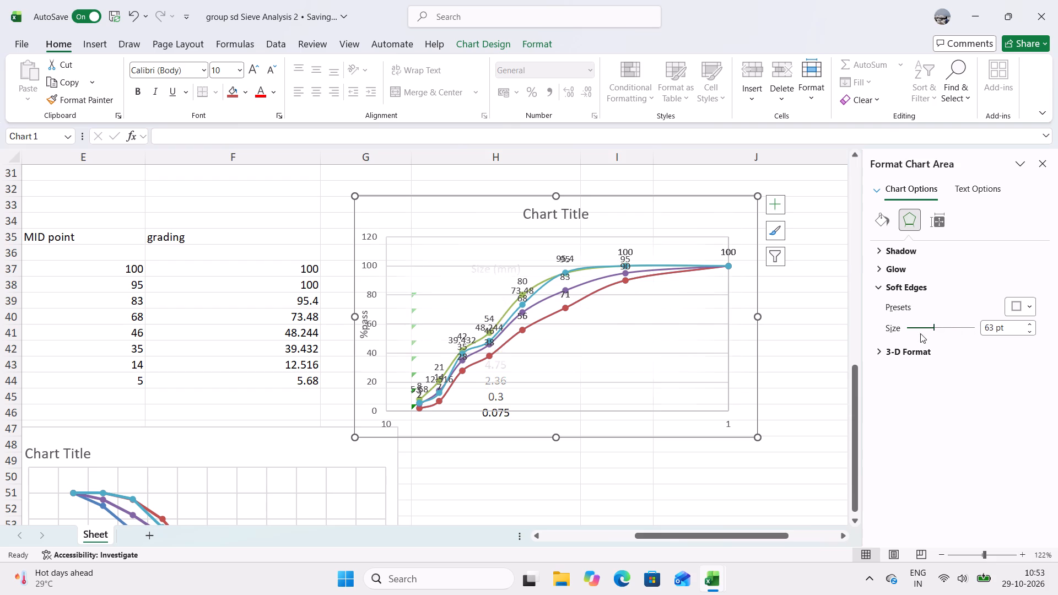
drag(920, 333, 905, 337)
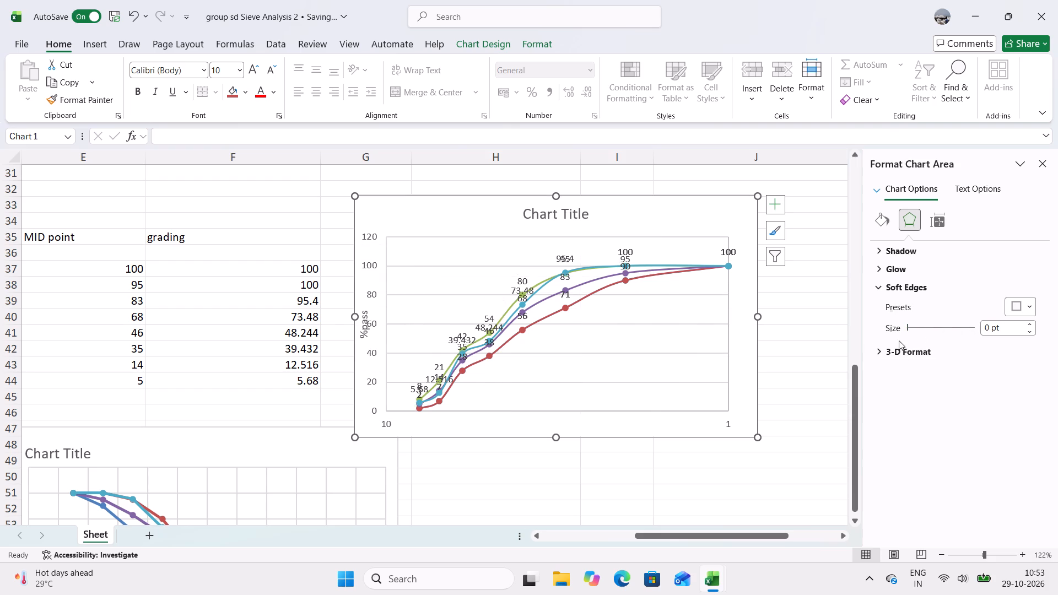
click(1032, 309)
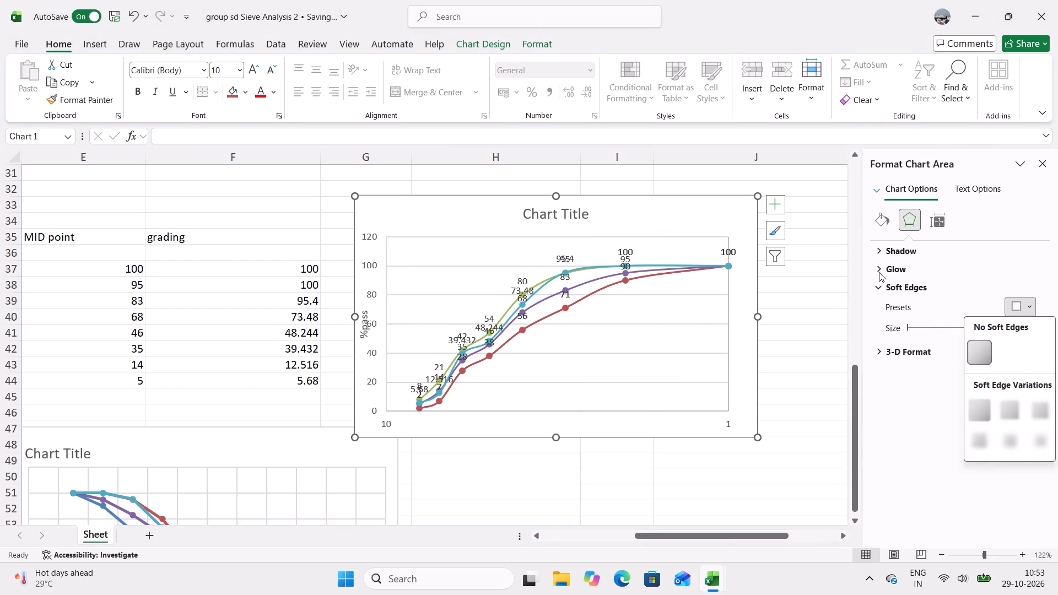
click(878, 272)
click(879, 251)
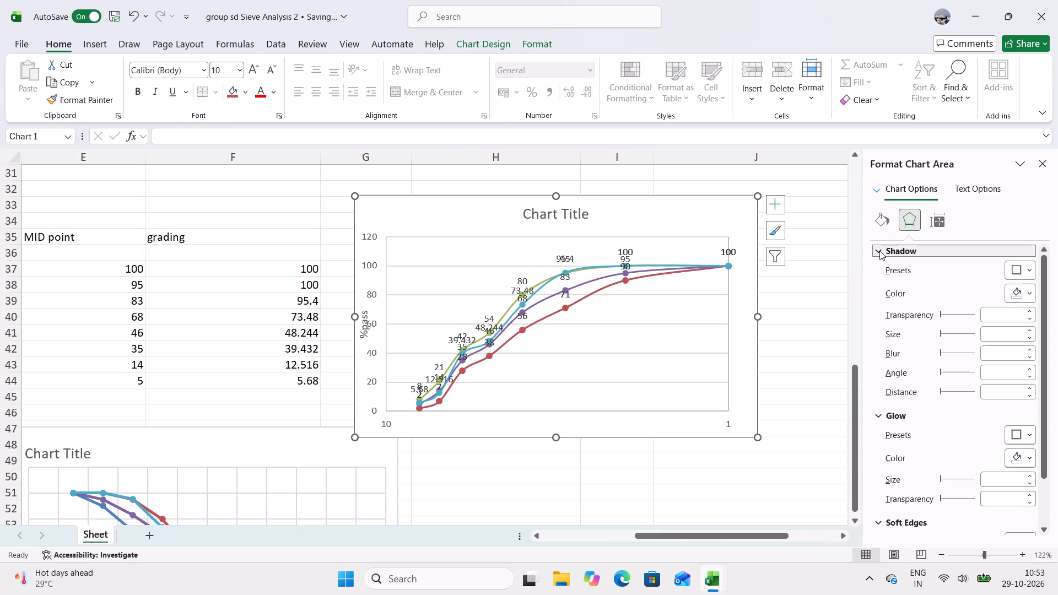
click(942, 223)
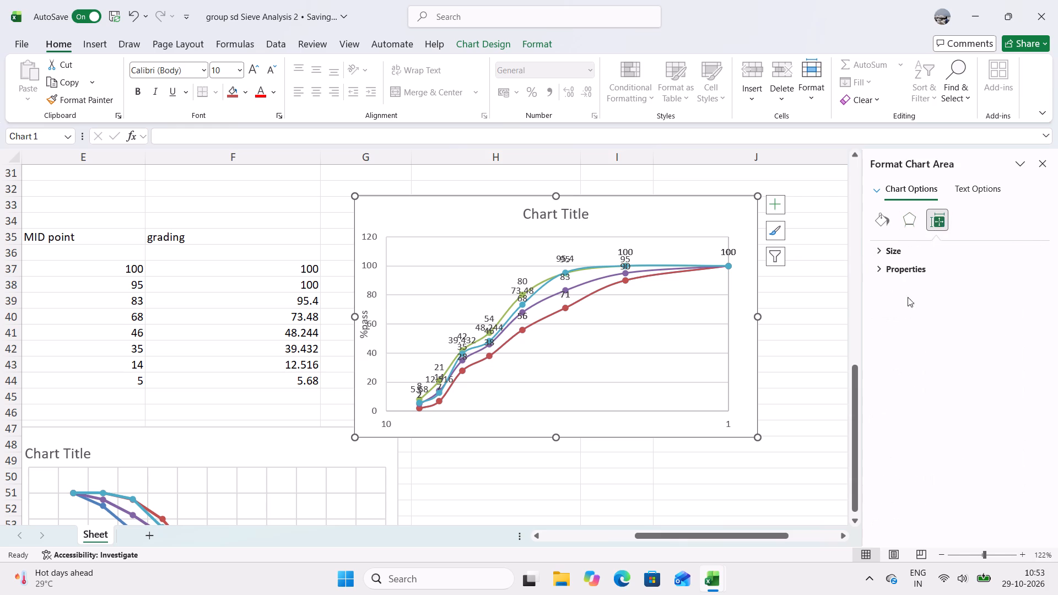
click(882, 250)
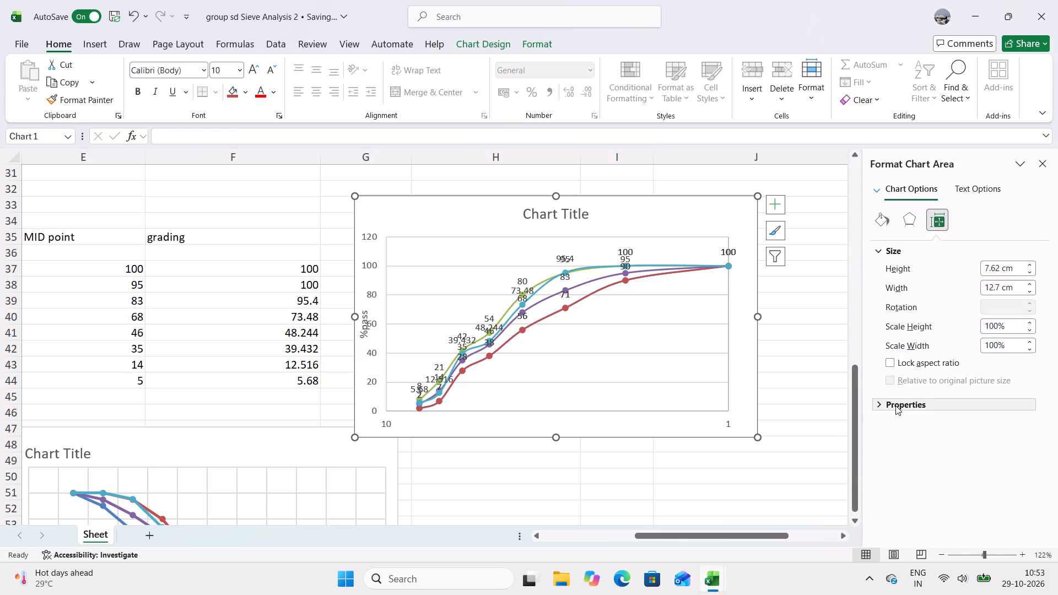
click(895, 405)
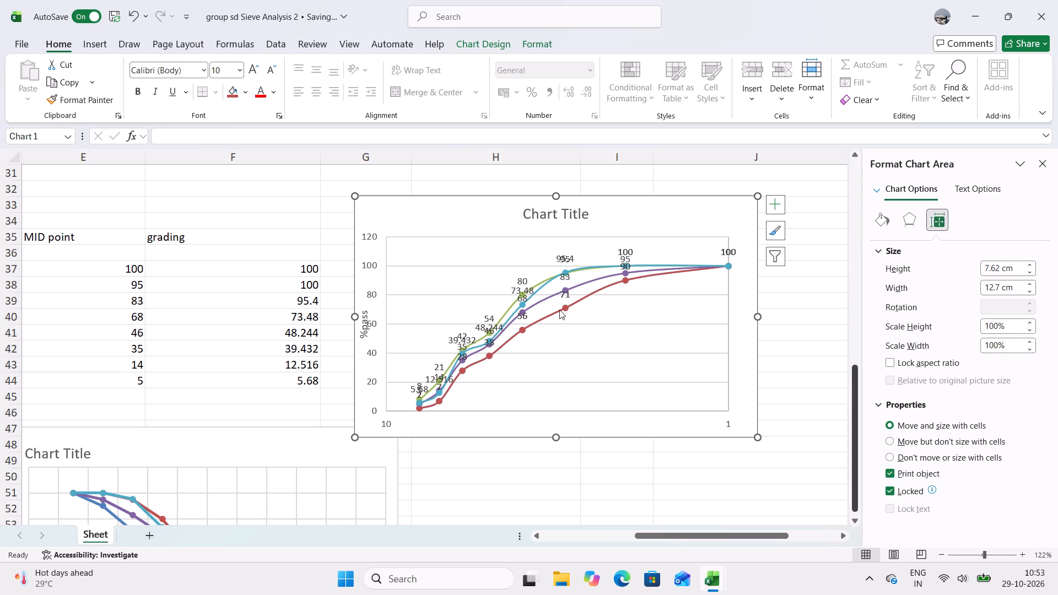
Set the upper chart's grading series outline to the darkest tint of the black theme color.
right_click(560, 310)
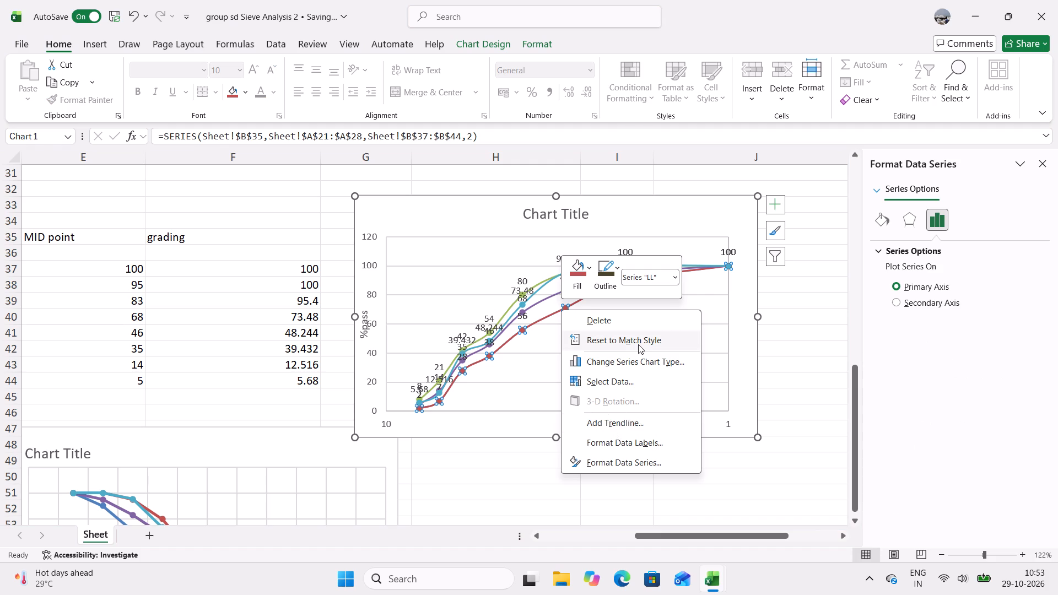
click(672, 279)
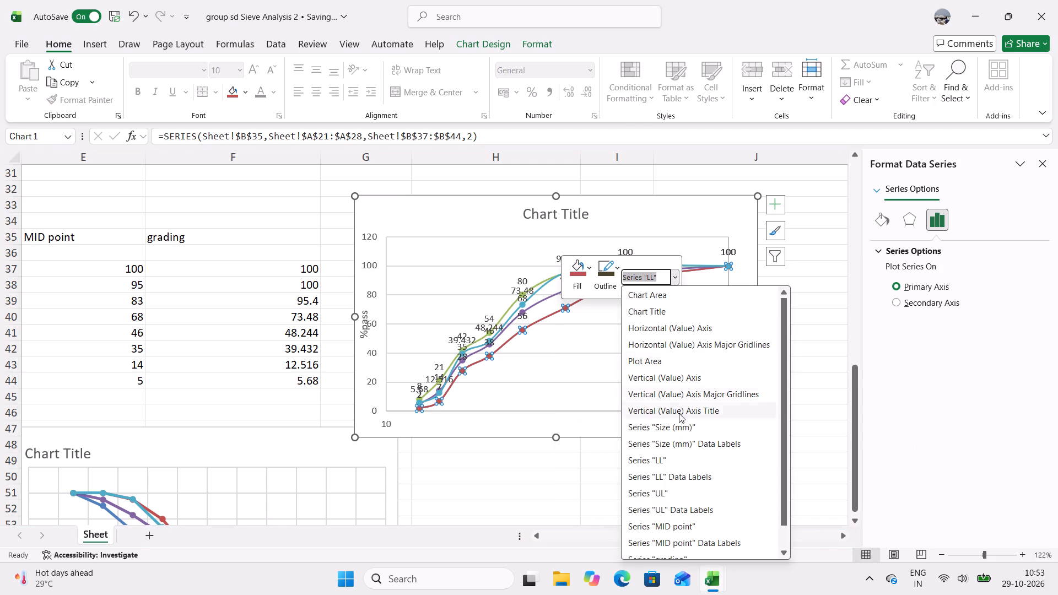
scroll(683, 484, down, 5)
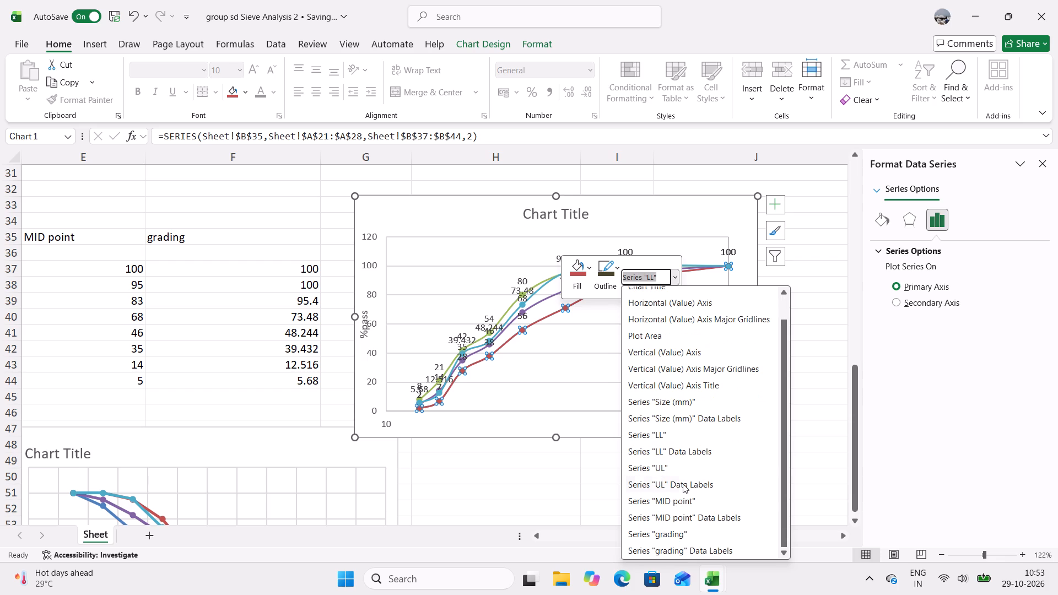
click(679, 531)
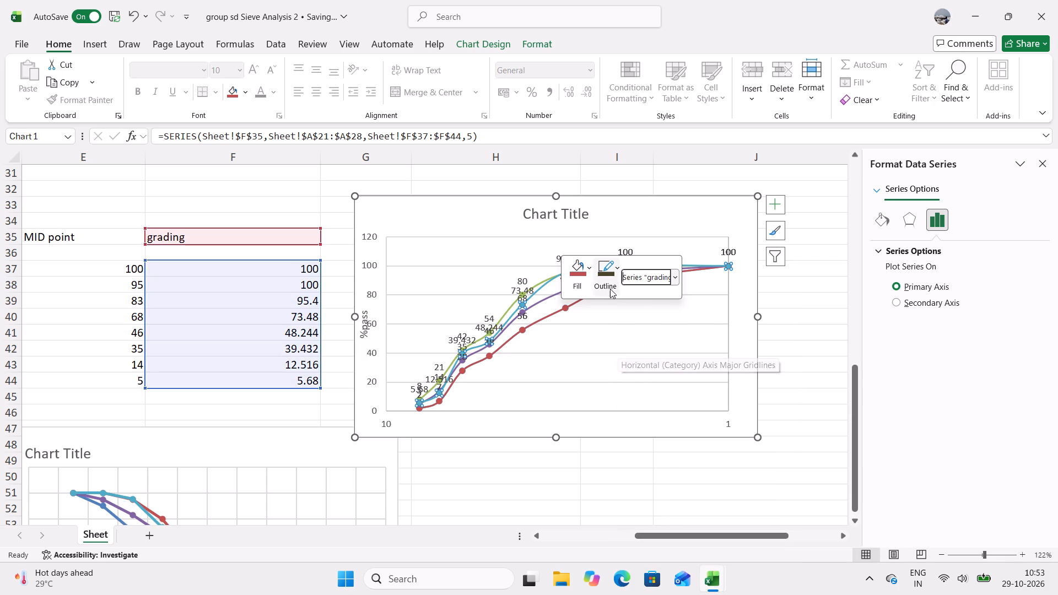
click(614, 268)
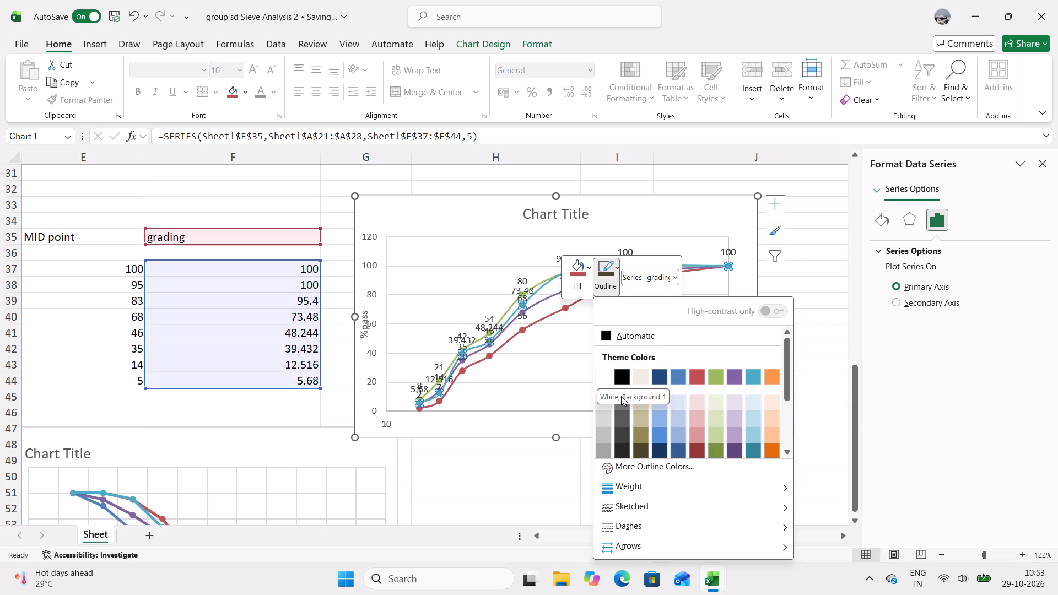
click(622, 452)
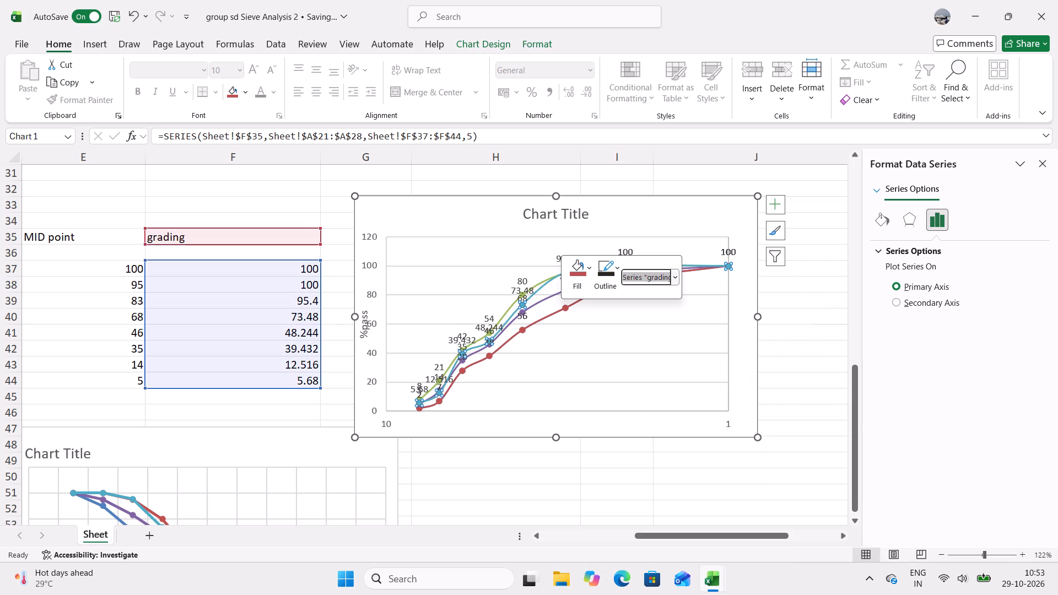
right_click(622, 452)
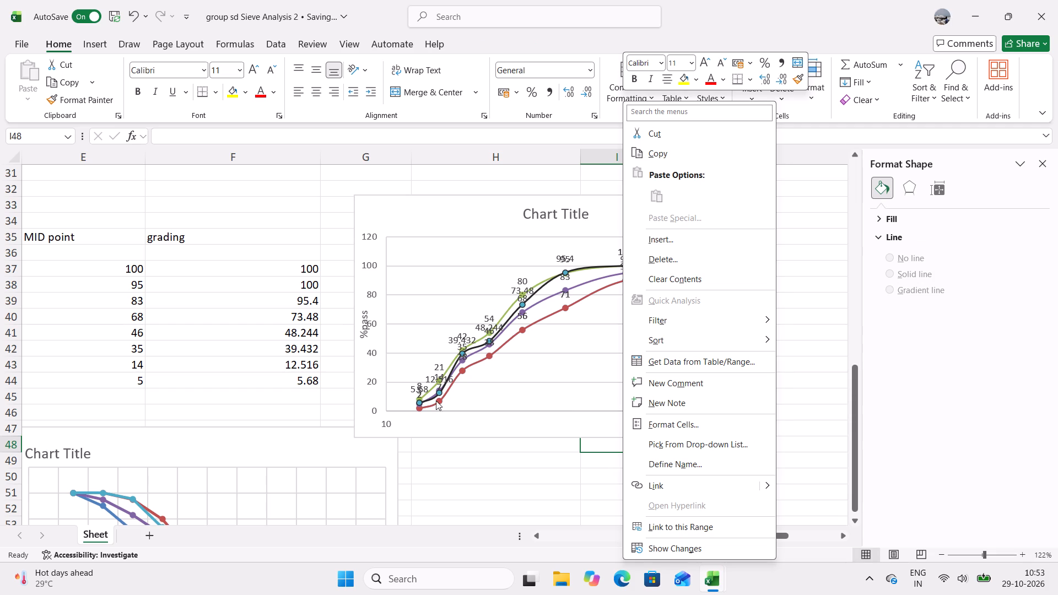
click(417, 420)
Move the lower chart's plot area slightly down and against the chart's right edge.
scroll(461, 390, up, 1)
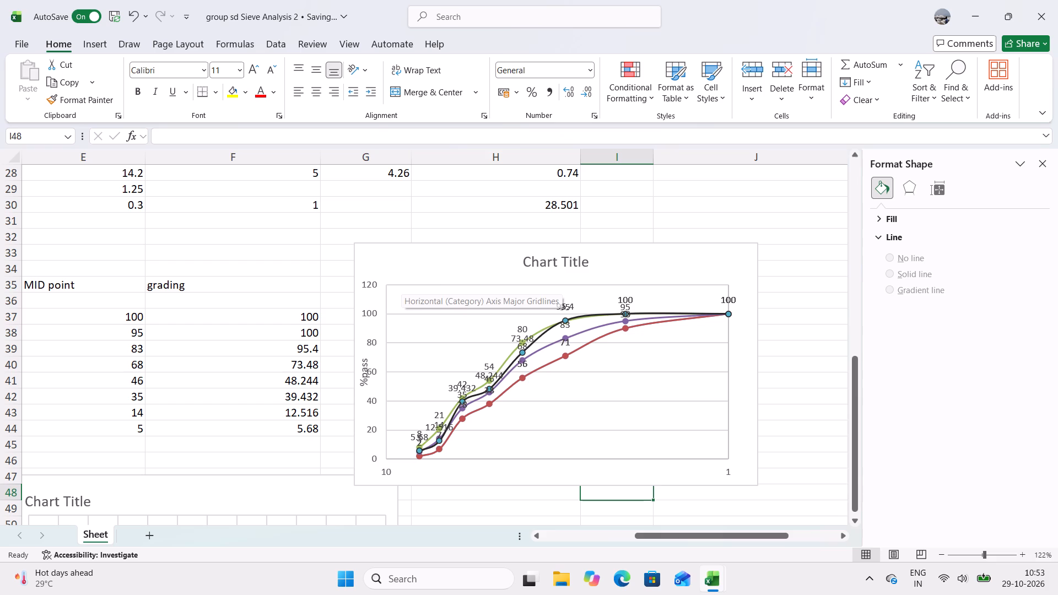
scroll(420, 306, down, 2)
scroll(543, 370, down, 2)
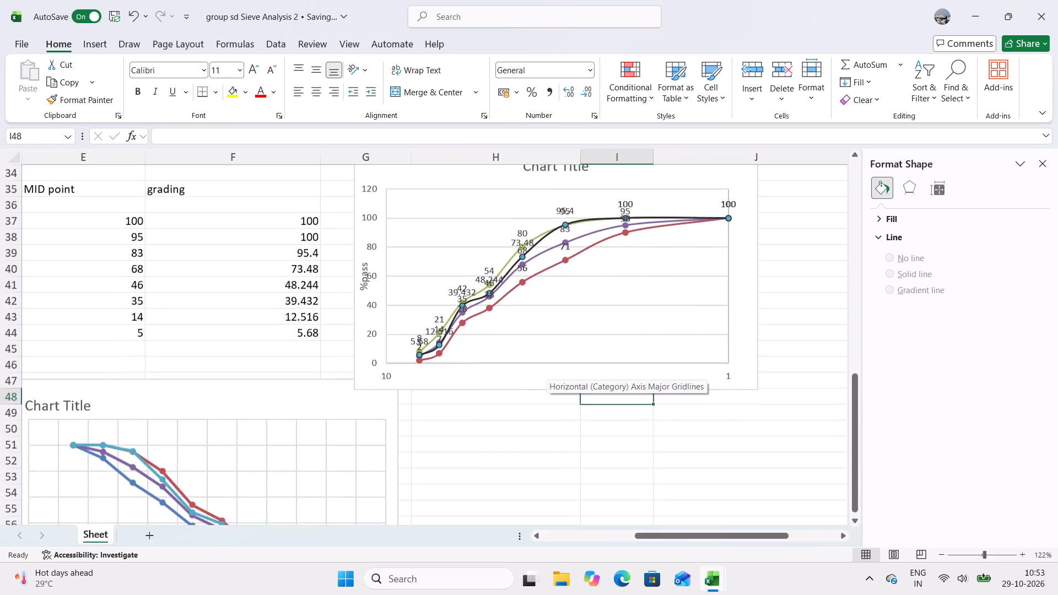
scroll(547, 366, down, 3)
drag(303, 365, 494, 442)
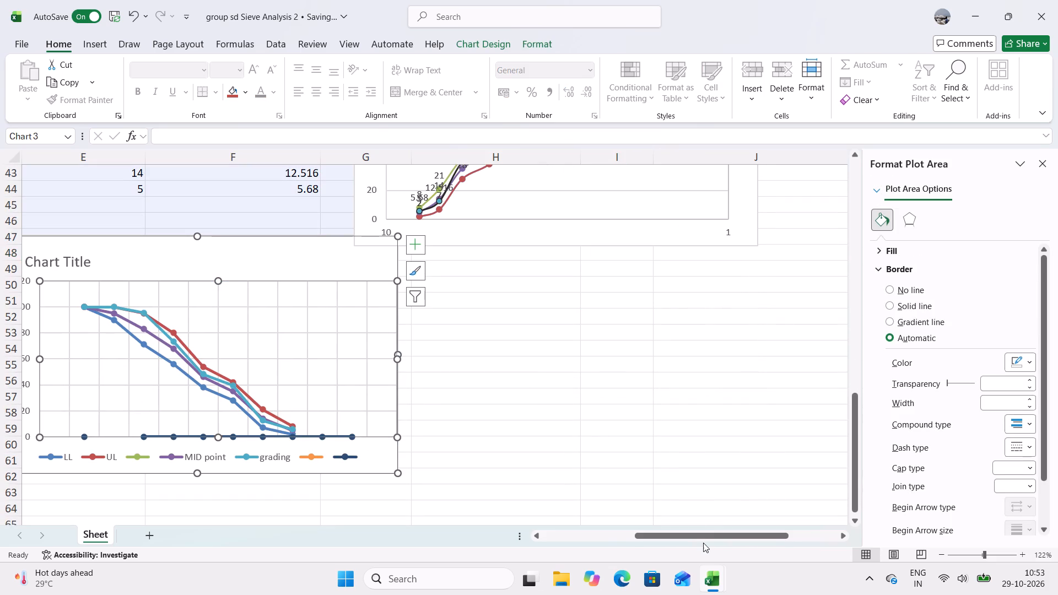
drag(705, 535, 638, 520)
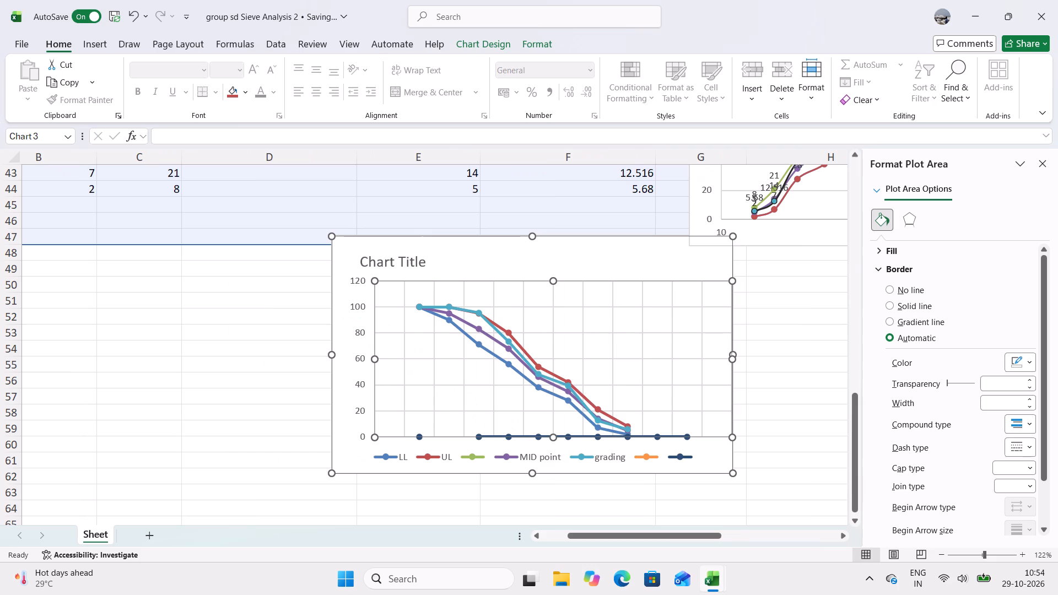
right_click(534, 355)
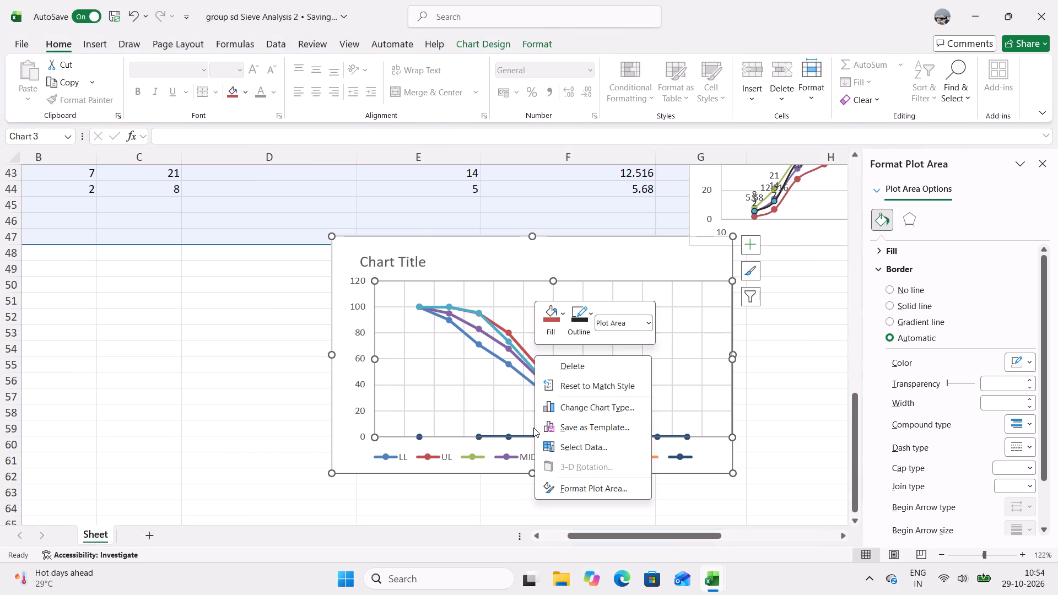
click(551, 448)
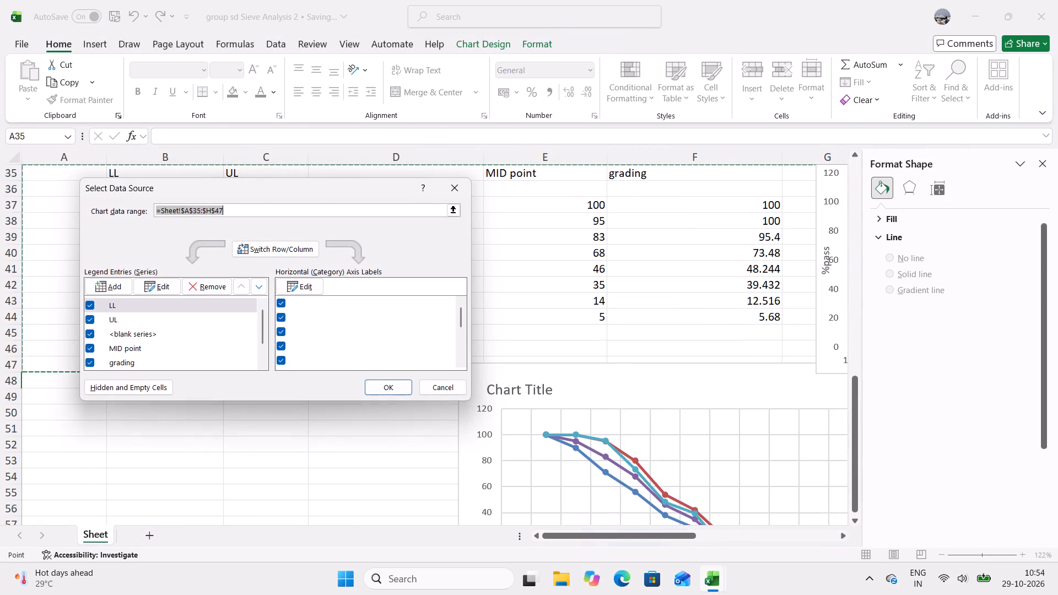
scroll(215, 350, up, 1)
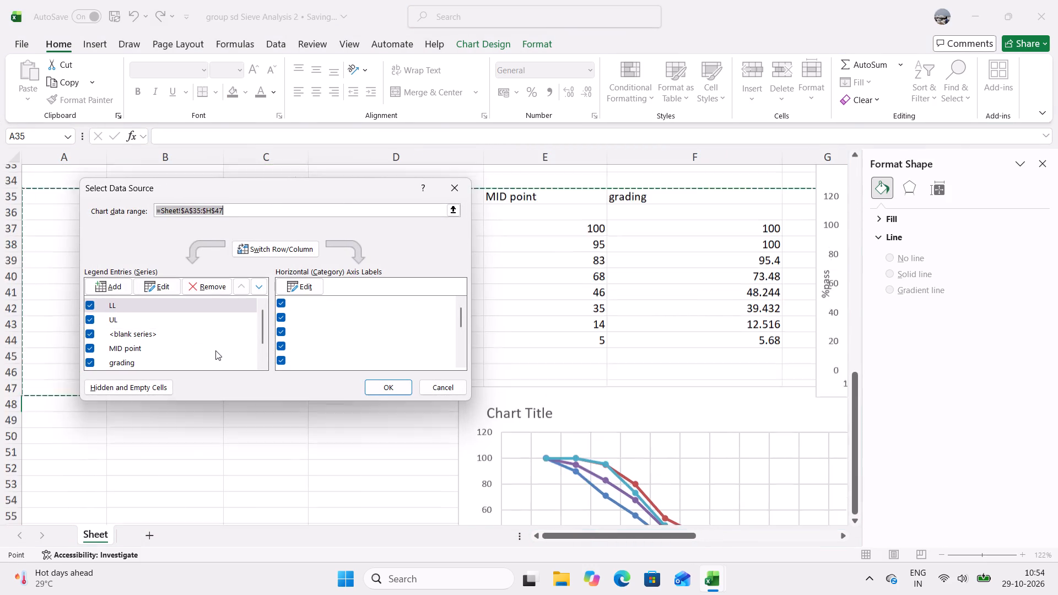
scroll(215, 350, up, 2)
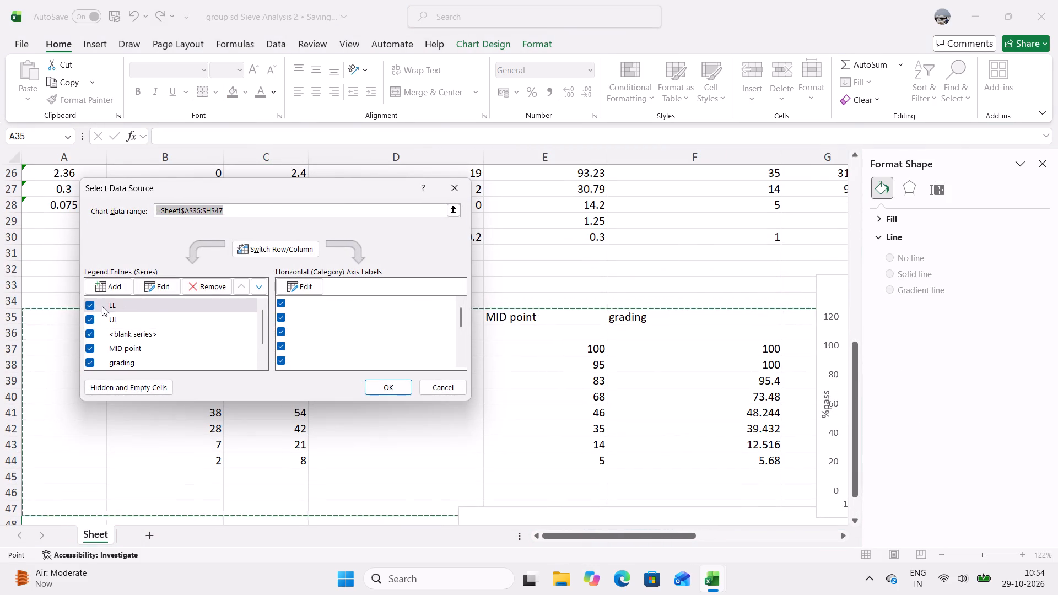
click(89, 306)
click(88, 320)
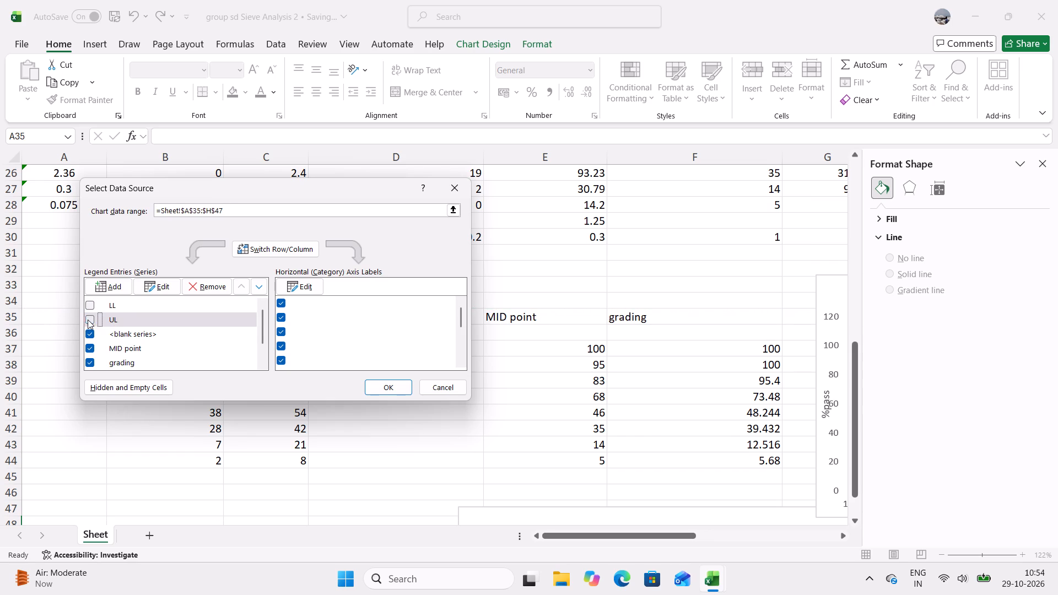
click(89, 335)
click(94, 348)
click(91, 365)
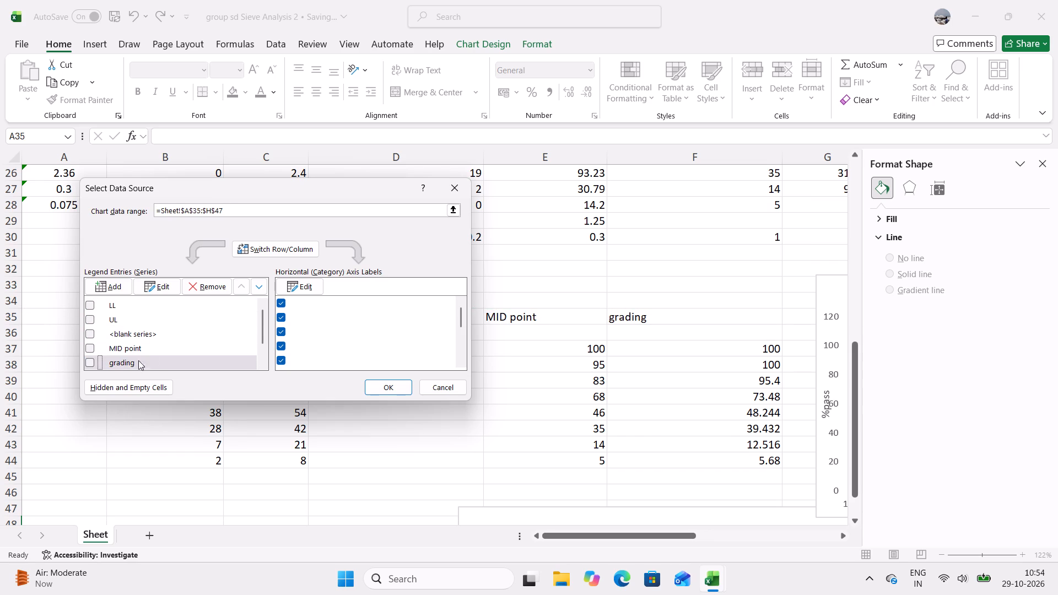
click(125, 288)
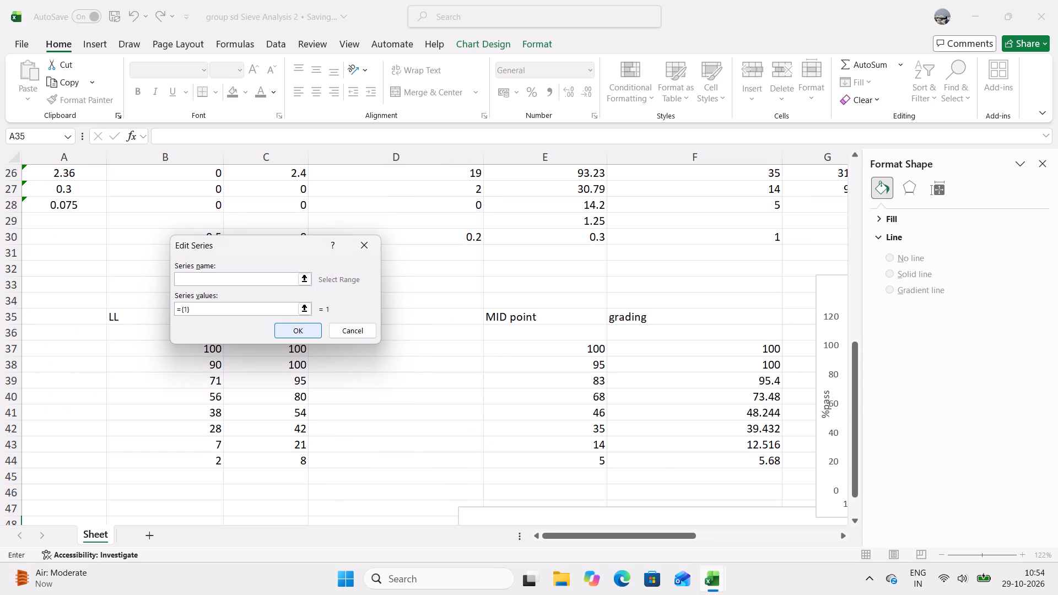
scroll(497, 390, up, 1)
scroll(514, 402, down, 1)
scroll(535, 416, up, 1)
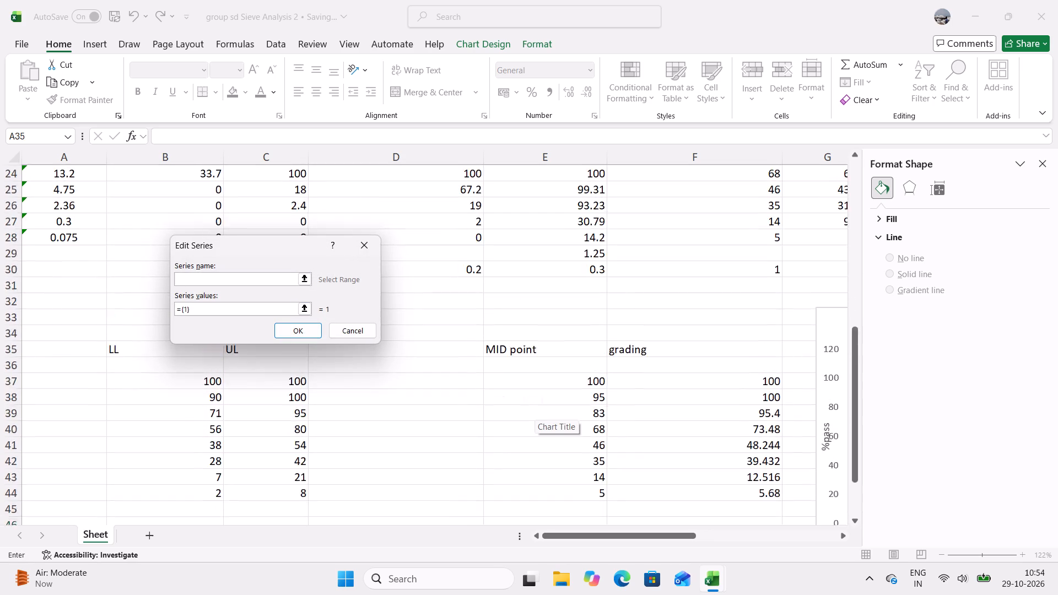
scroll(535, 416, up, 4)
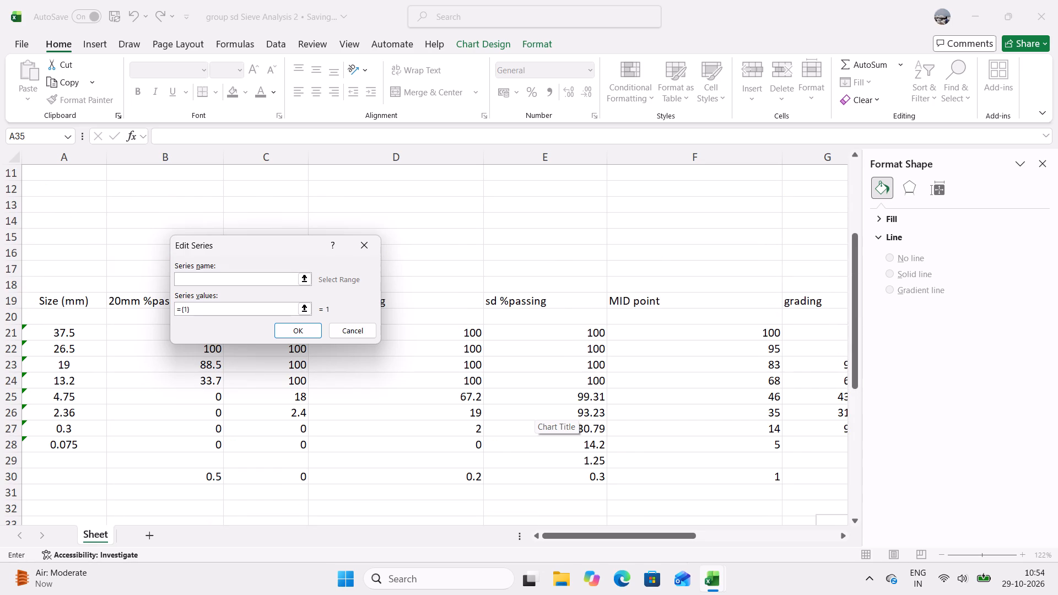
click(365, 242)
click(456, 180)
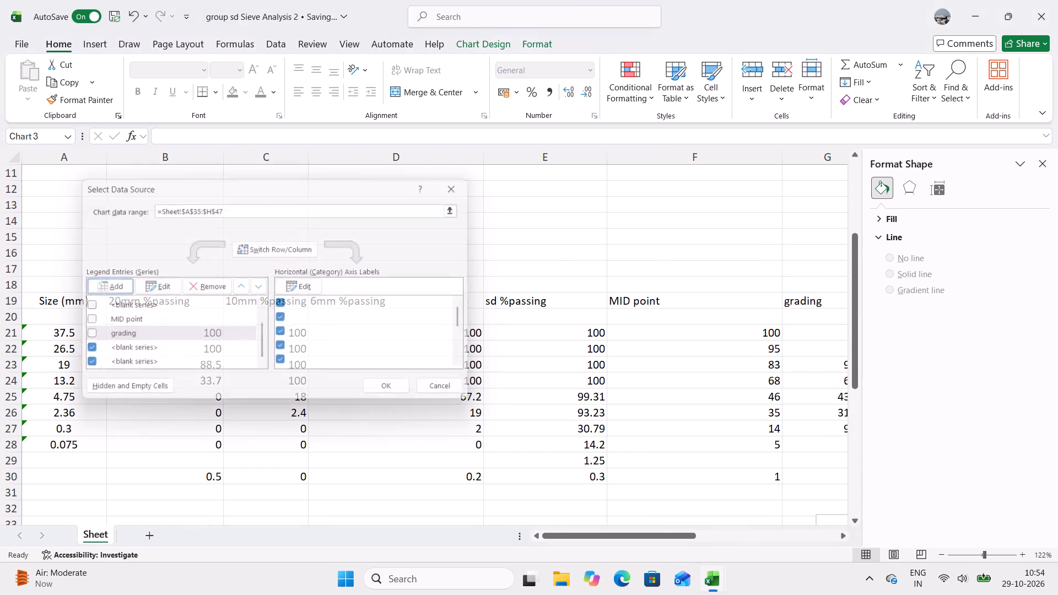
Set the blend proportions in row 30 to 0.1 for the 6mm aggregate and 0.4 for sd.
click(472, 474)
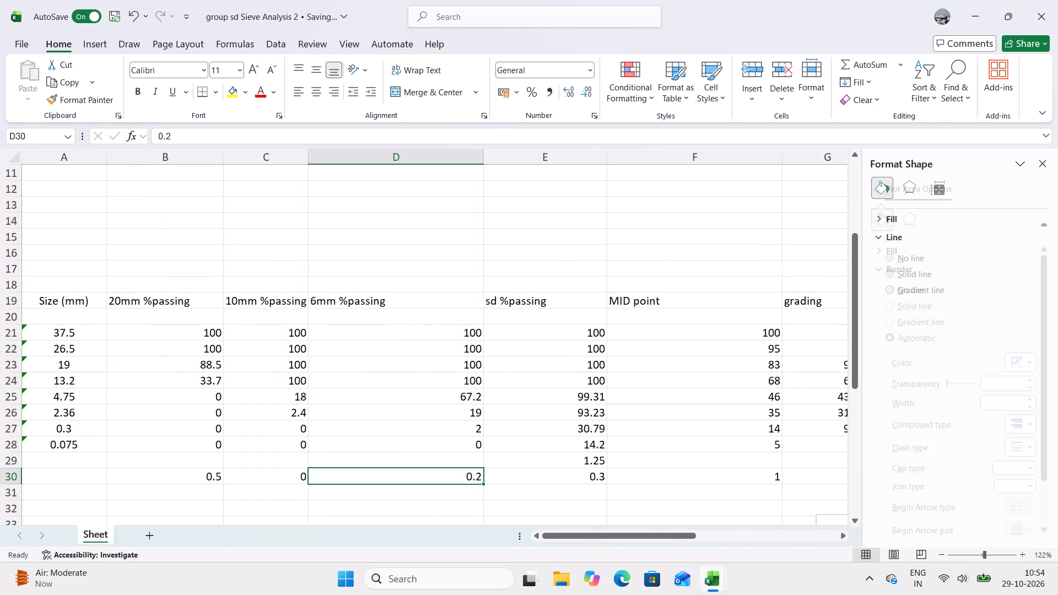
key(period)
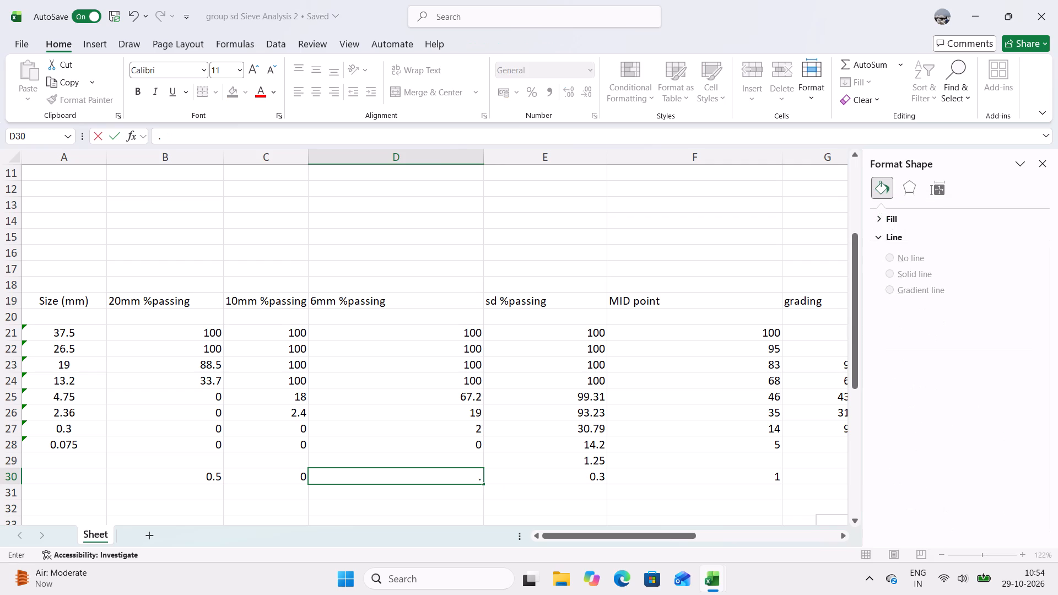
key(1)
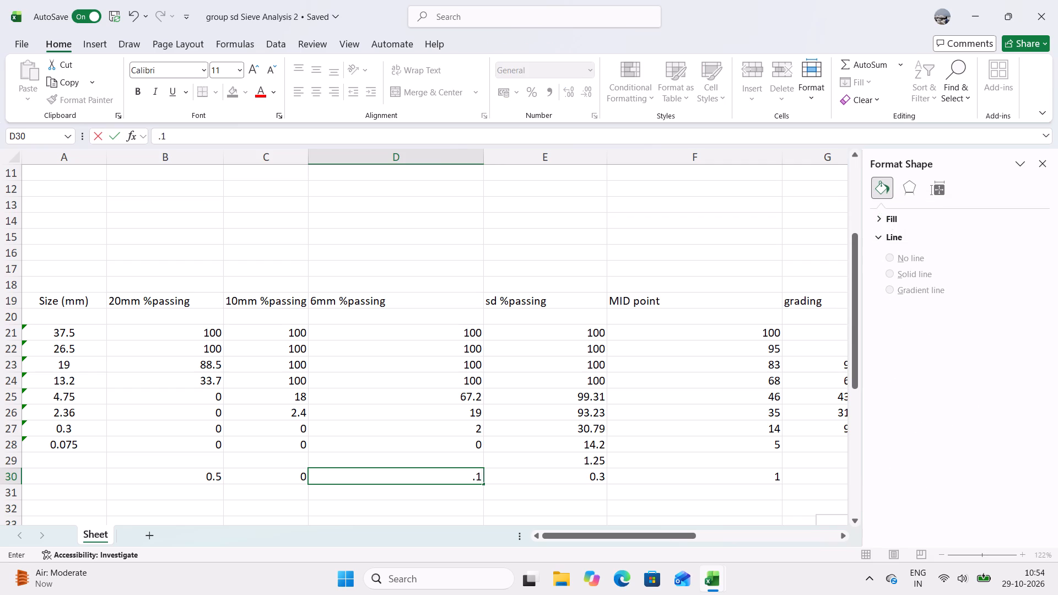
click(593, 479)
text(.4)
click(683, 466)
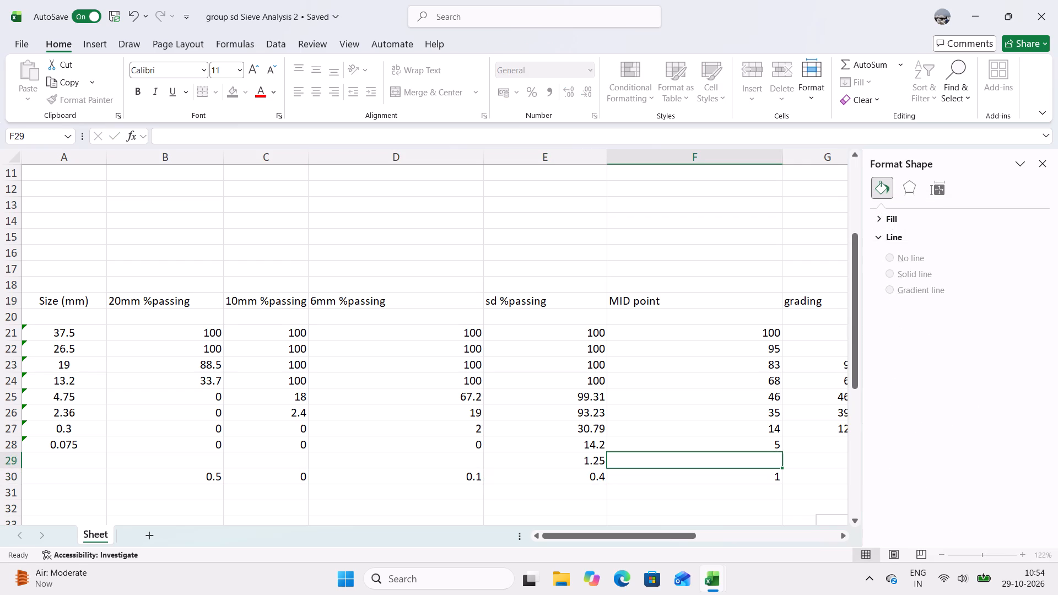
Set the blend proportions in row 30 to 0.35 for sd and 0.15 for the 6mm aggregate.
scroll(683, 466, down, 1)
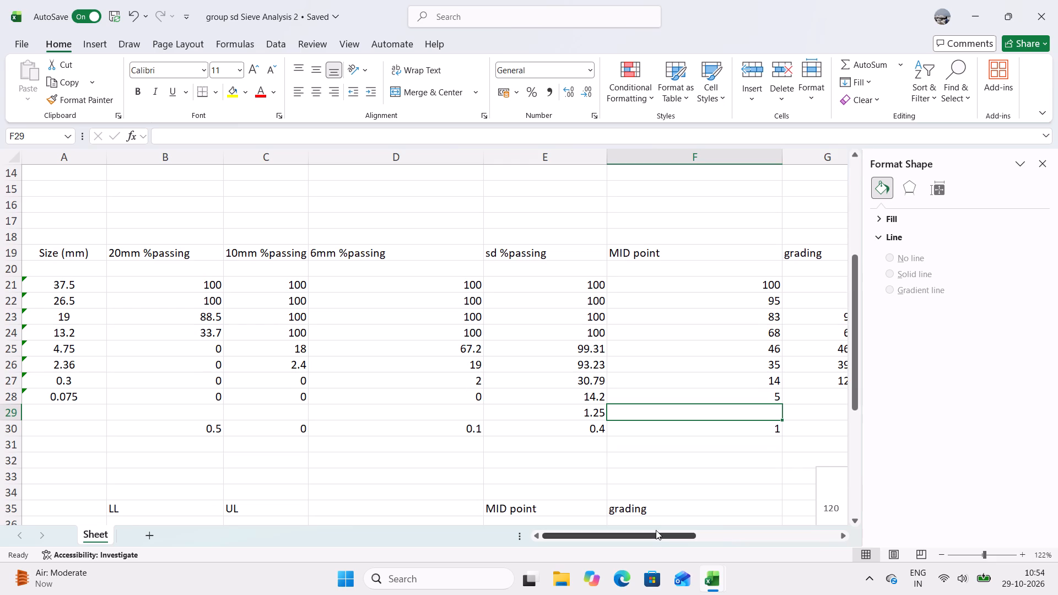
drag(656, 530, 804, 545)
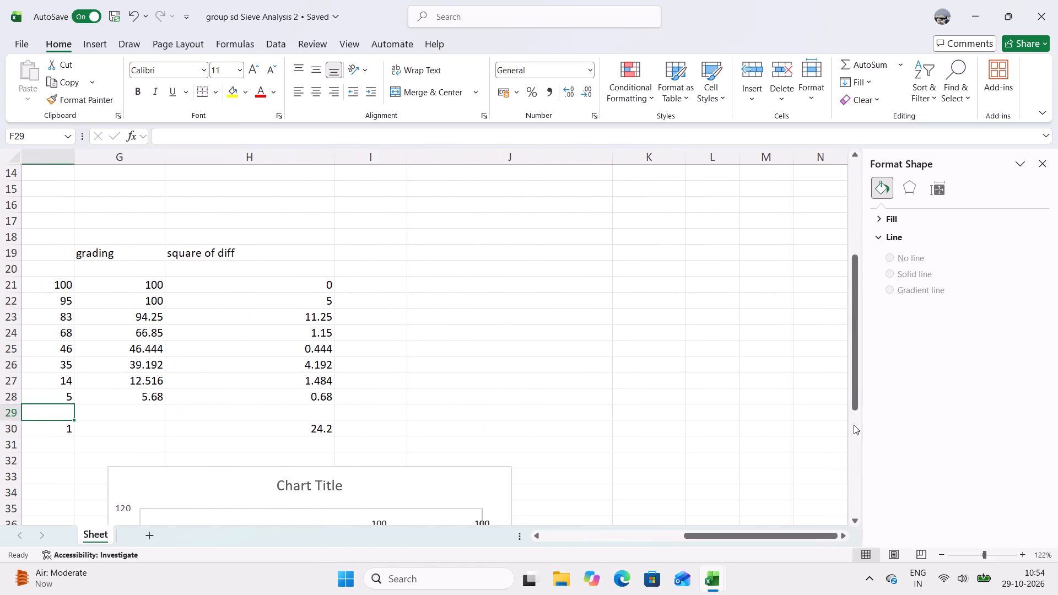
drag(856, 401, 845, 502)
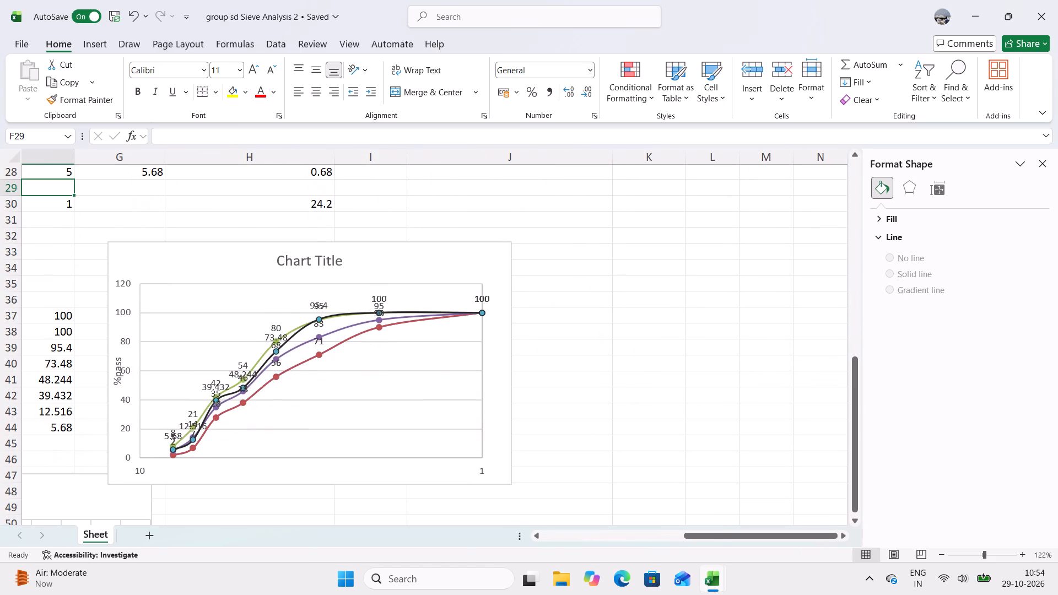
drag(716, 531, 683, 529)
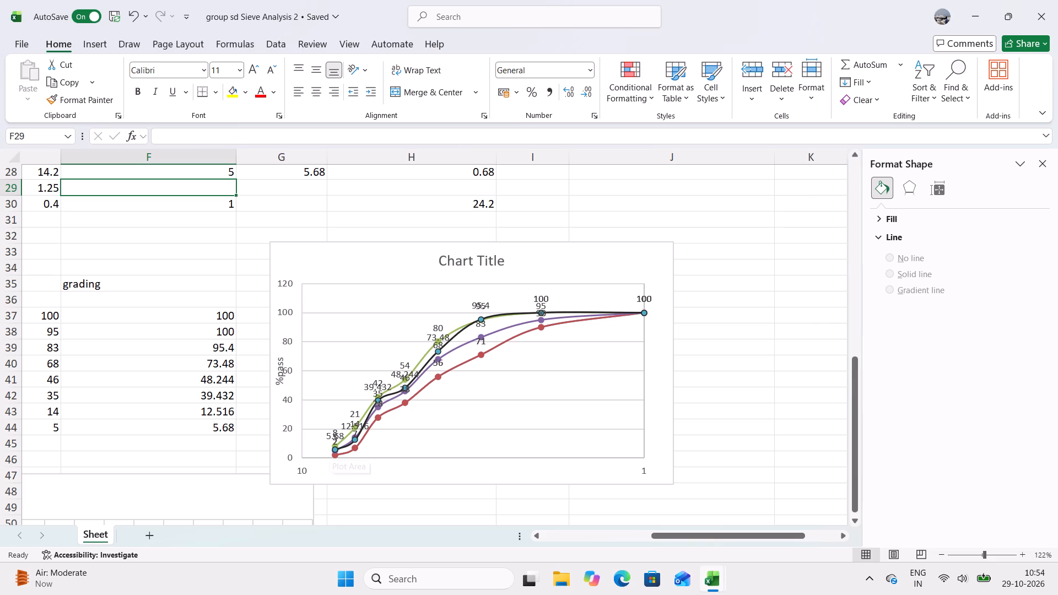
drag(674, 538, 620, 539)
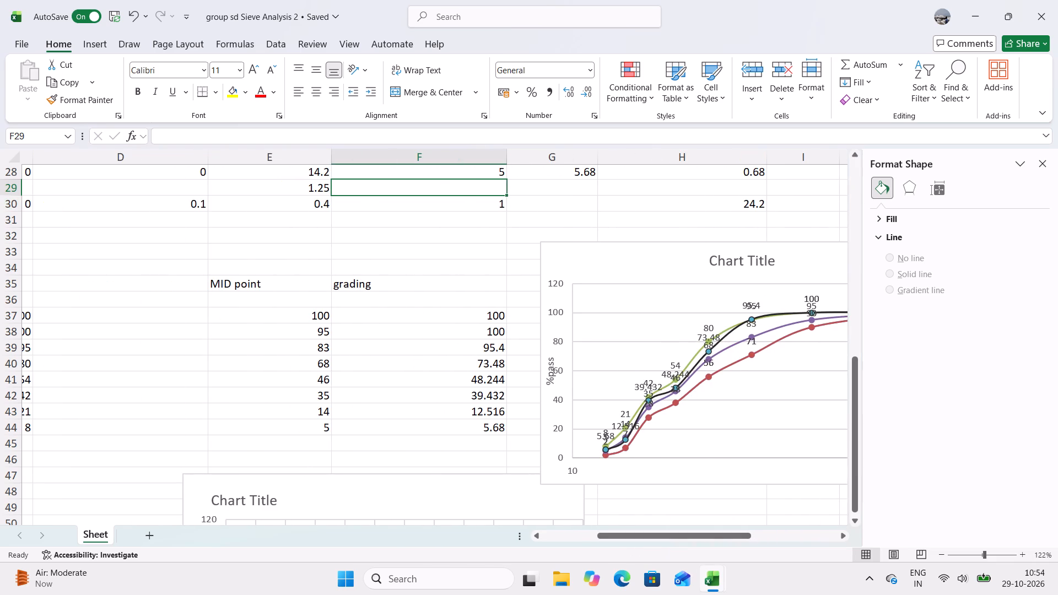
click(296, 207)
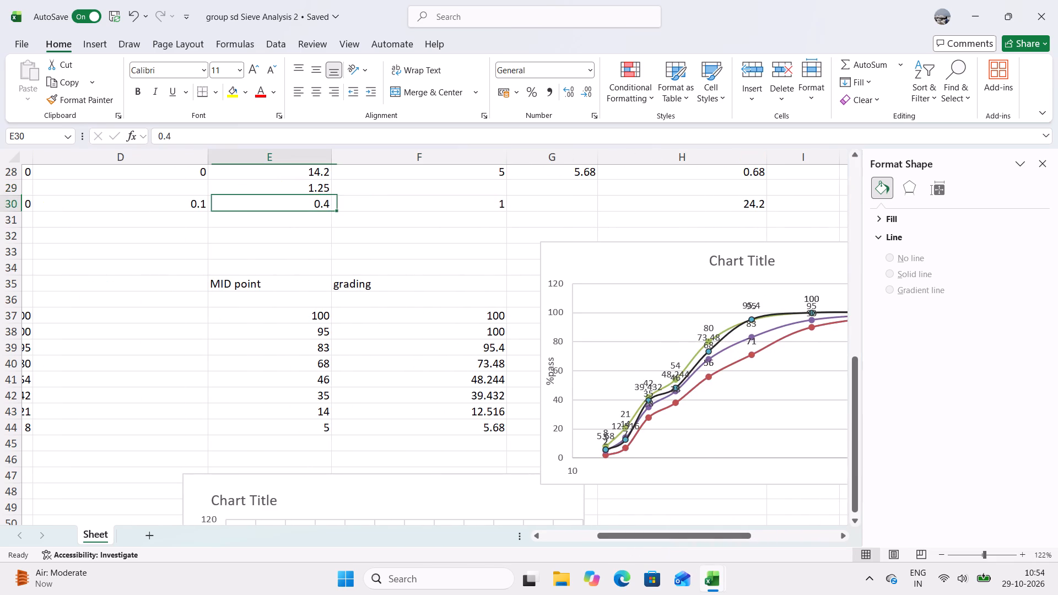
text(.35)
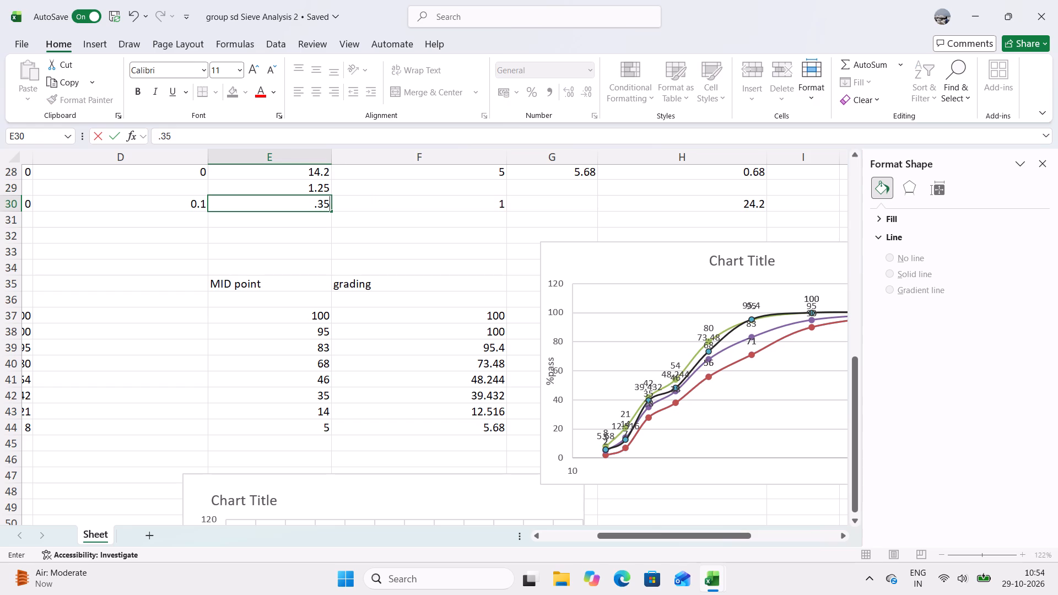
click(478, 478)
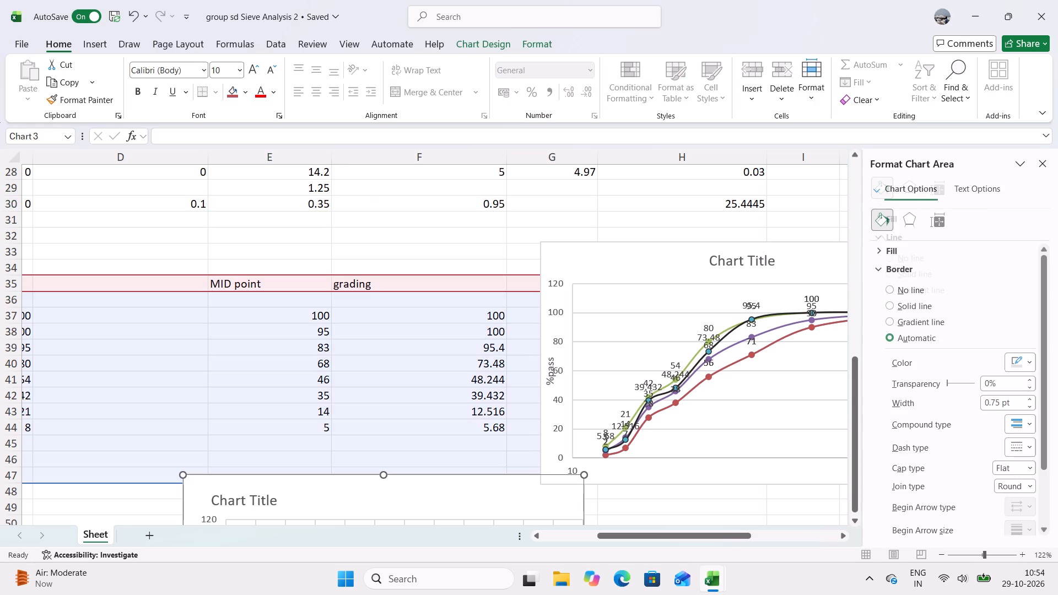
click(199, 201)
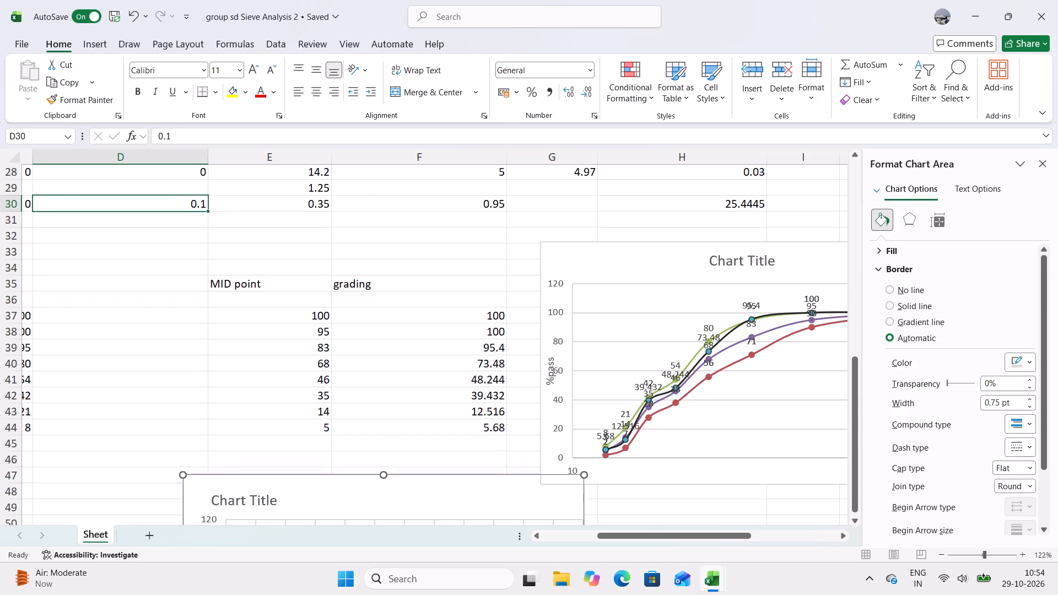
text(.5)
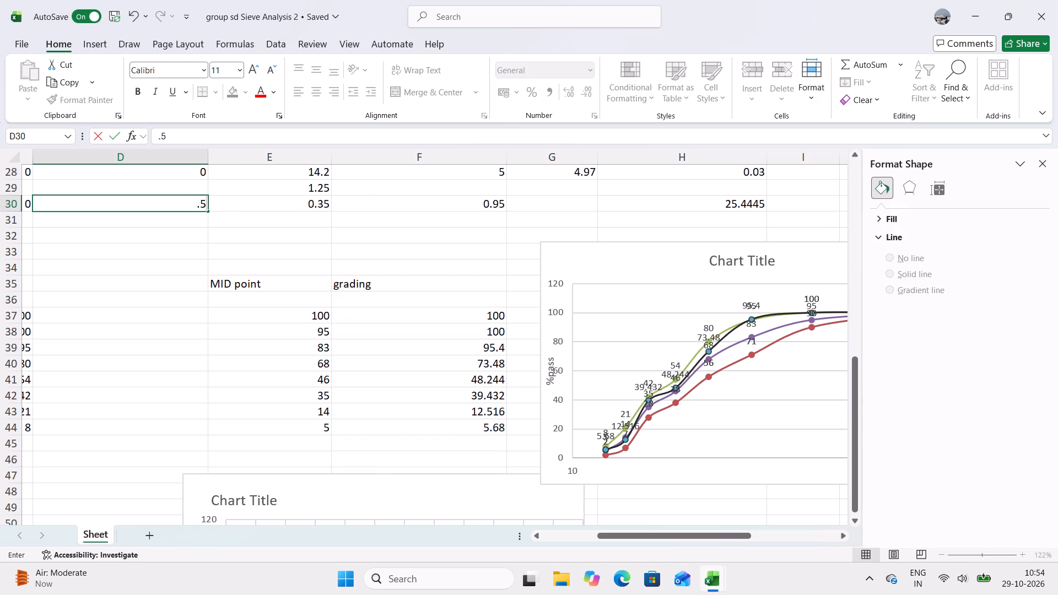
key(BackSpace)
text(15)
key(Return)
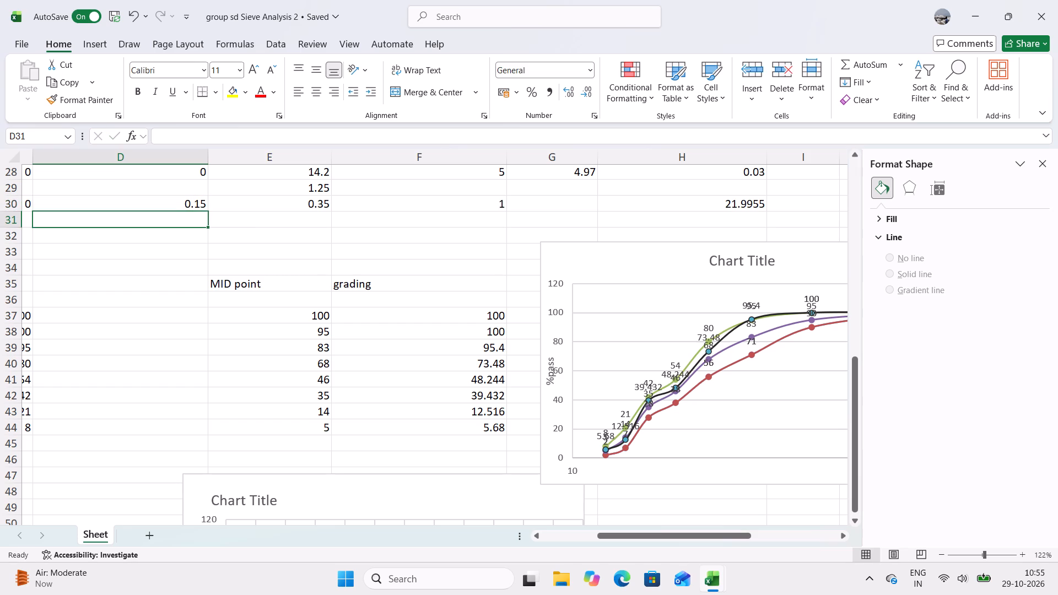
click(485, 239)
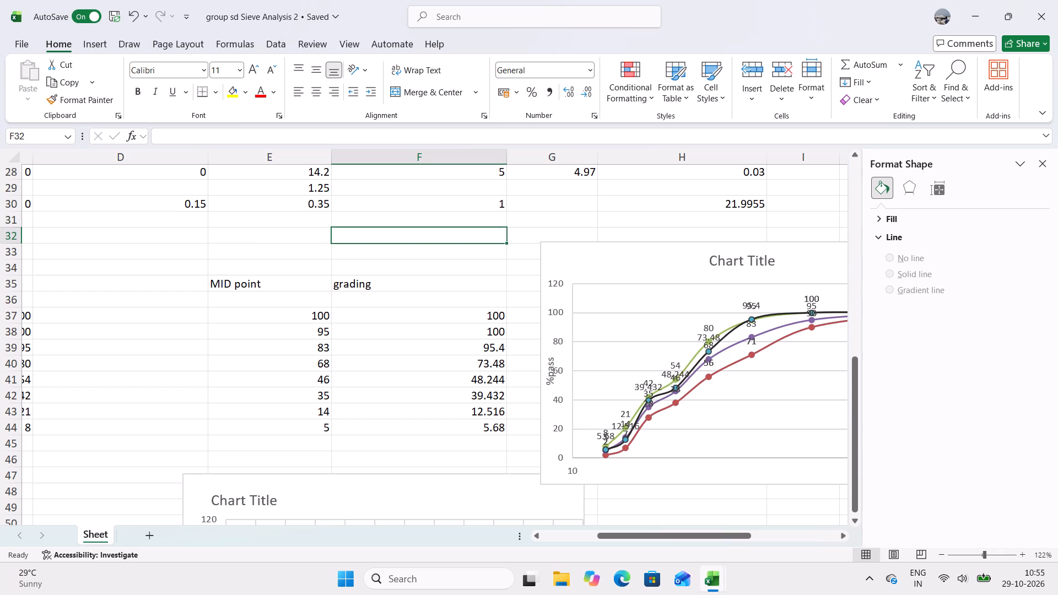
Set the row 30 blend proportions to 0 for the 6mm aggregate and, after trying 0.45, to 0.5 for sd.
click(202, 205)
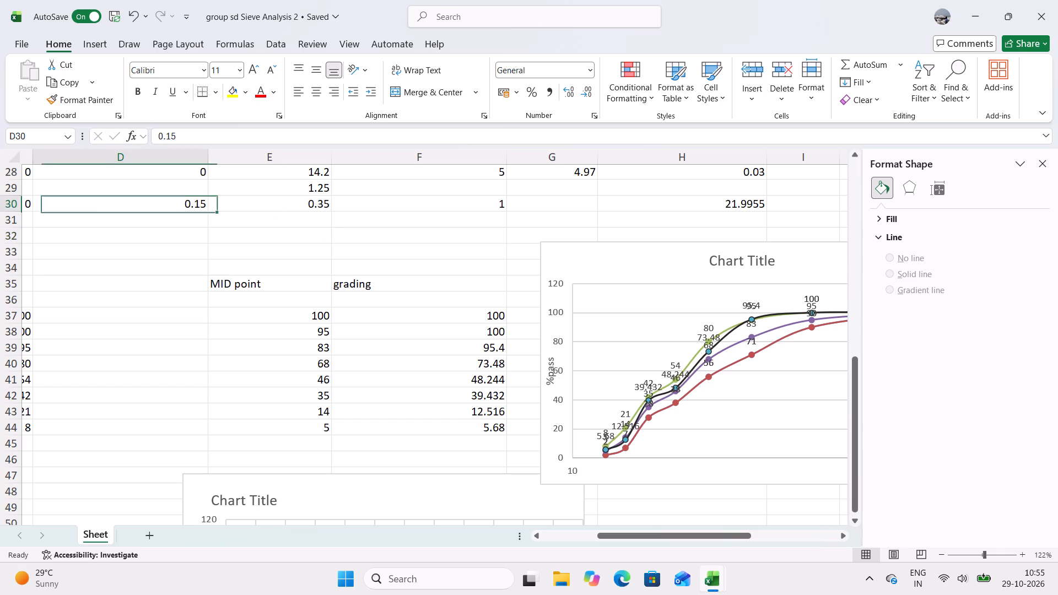
key(0)
key(Return)
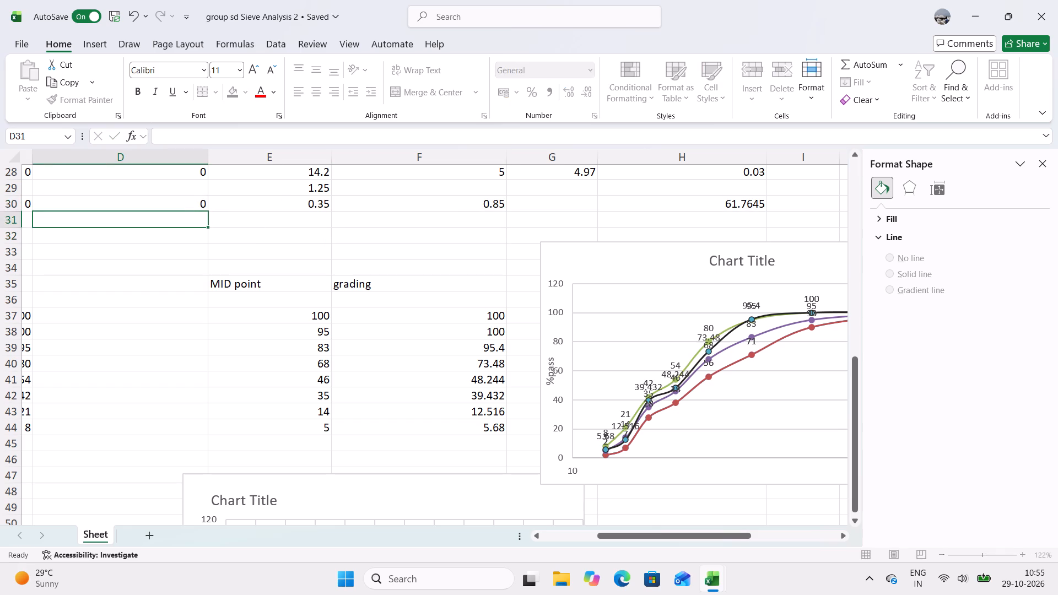
click(324, 205)
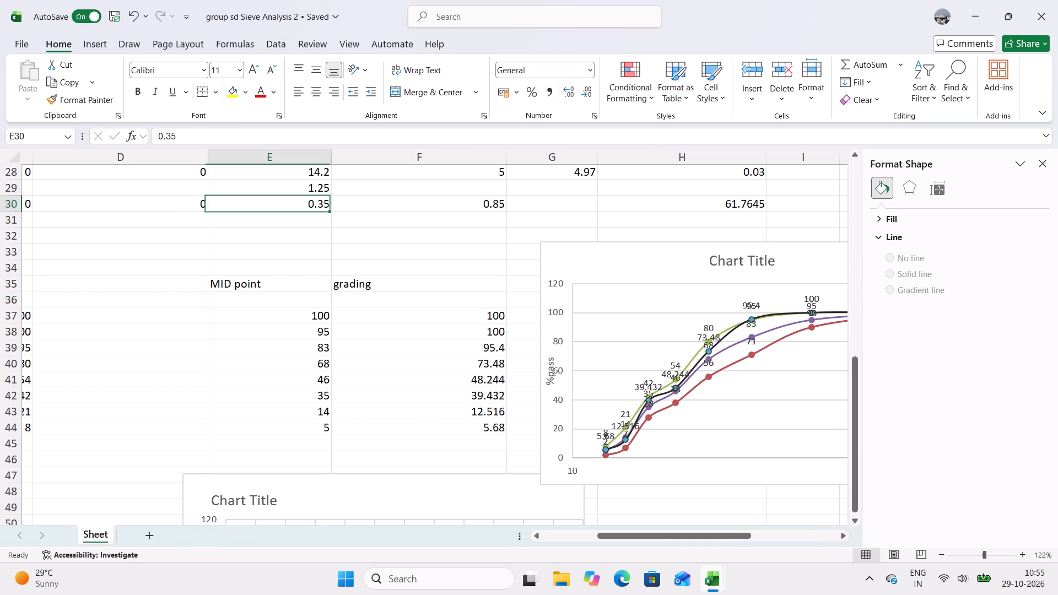
text(.45)
click(363, 230)
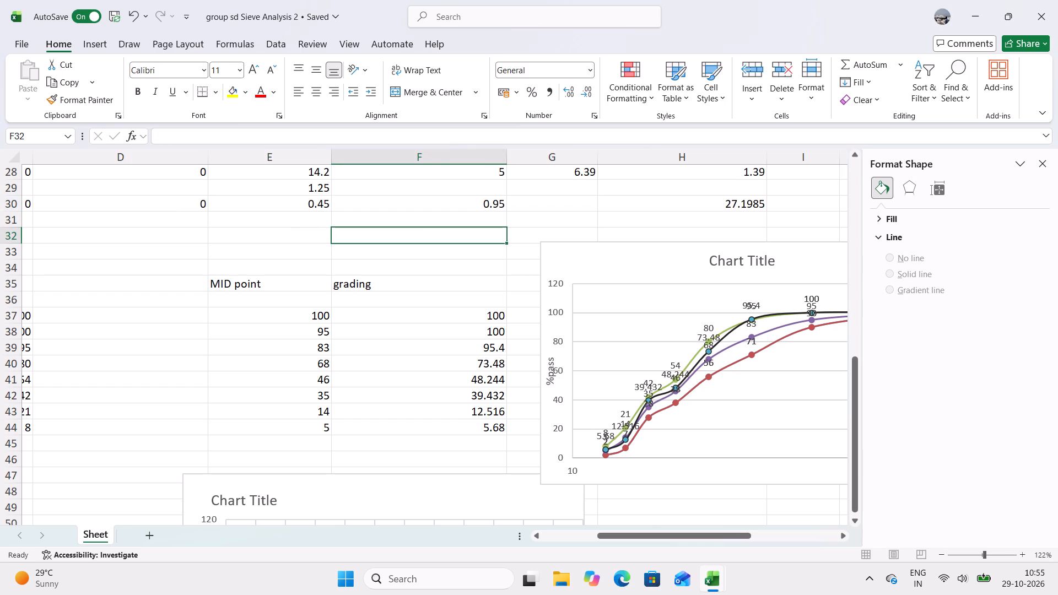
click(321, 204)
text(.5)
click(377, 239)
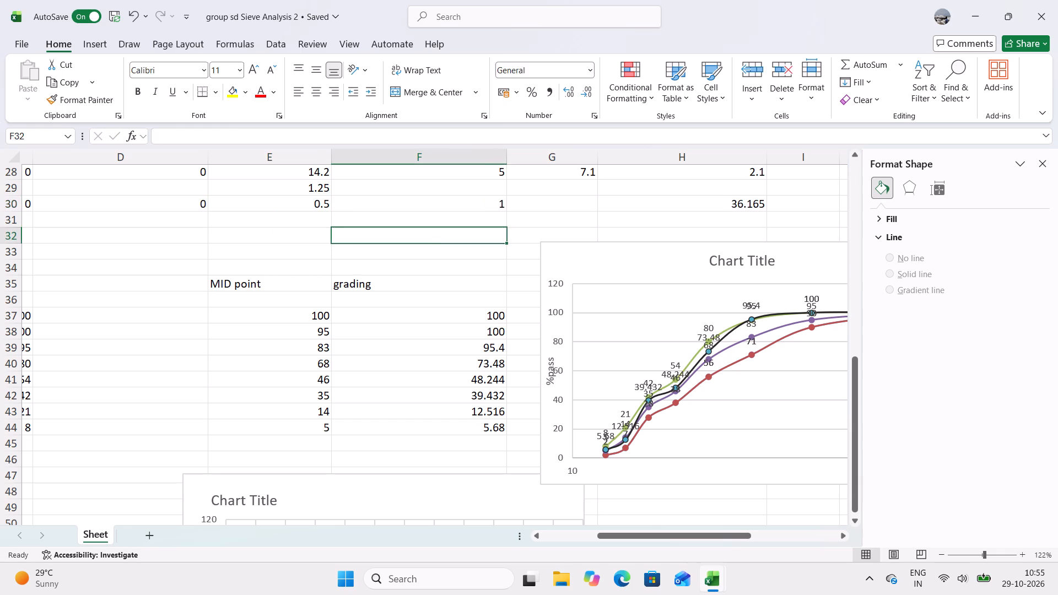
Give the upper chart's plot area a solid line border.
scroll(515, 280, up, 3)
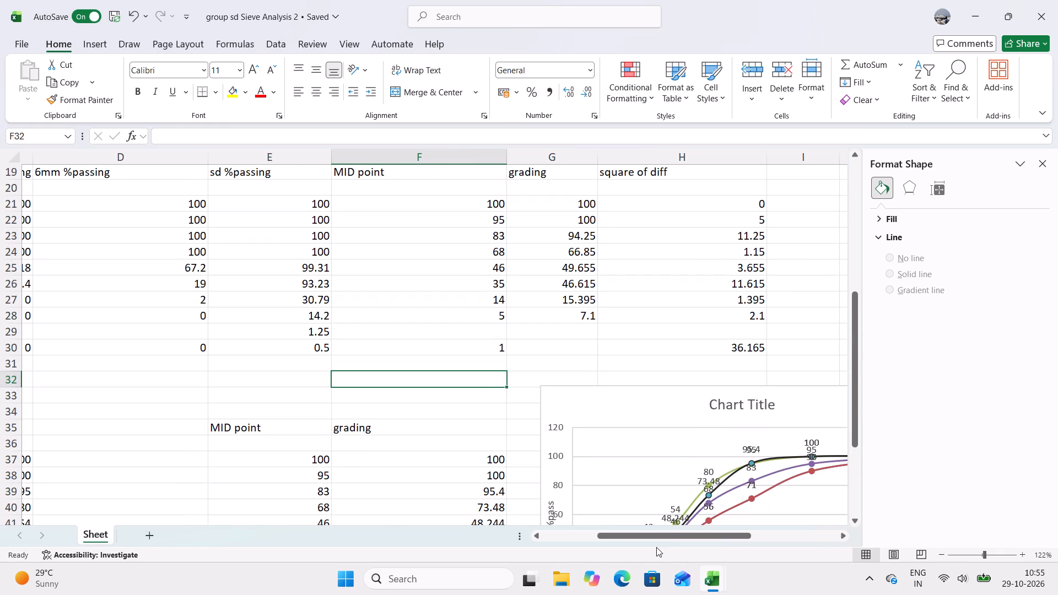
drag(656, 540, 777, 553)
click(404, 474)
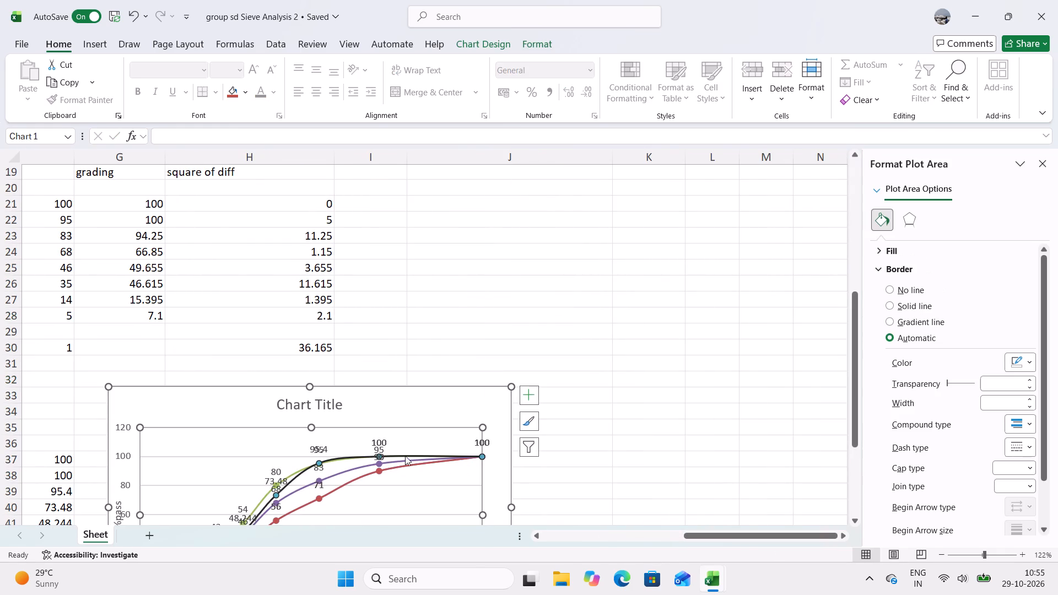
scroll(457, 336, down, 5)
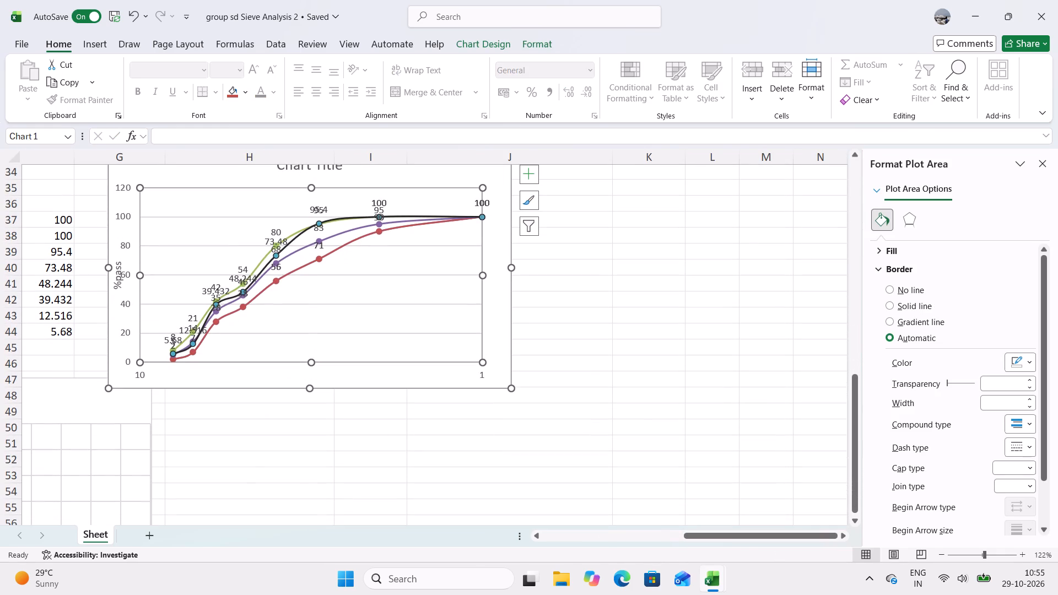
right_click(236, 316)
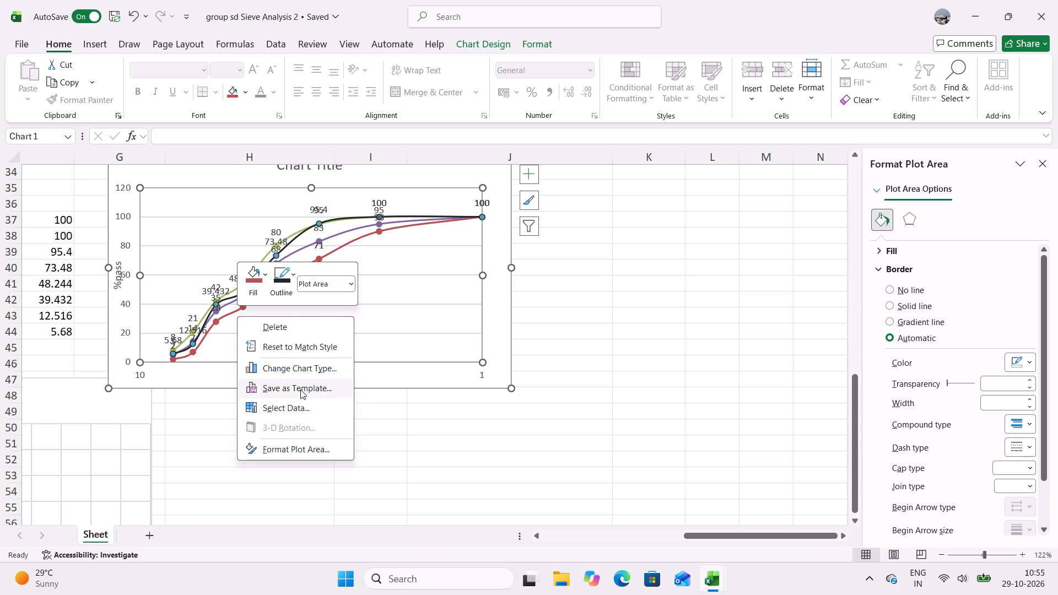
click(306, 447)
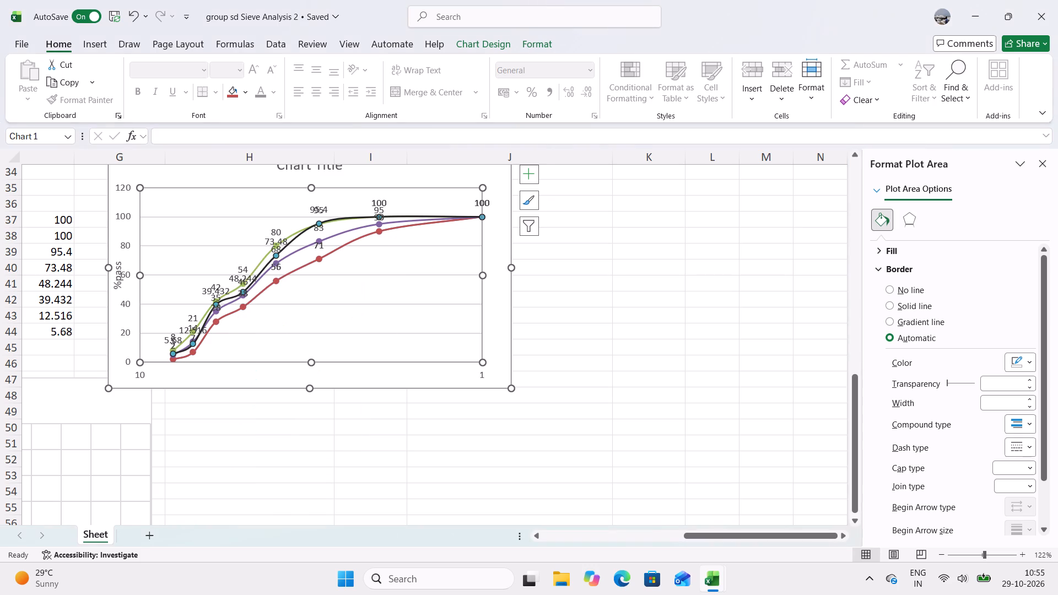
click(889, 318)
click(892, 305)
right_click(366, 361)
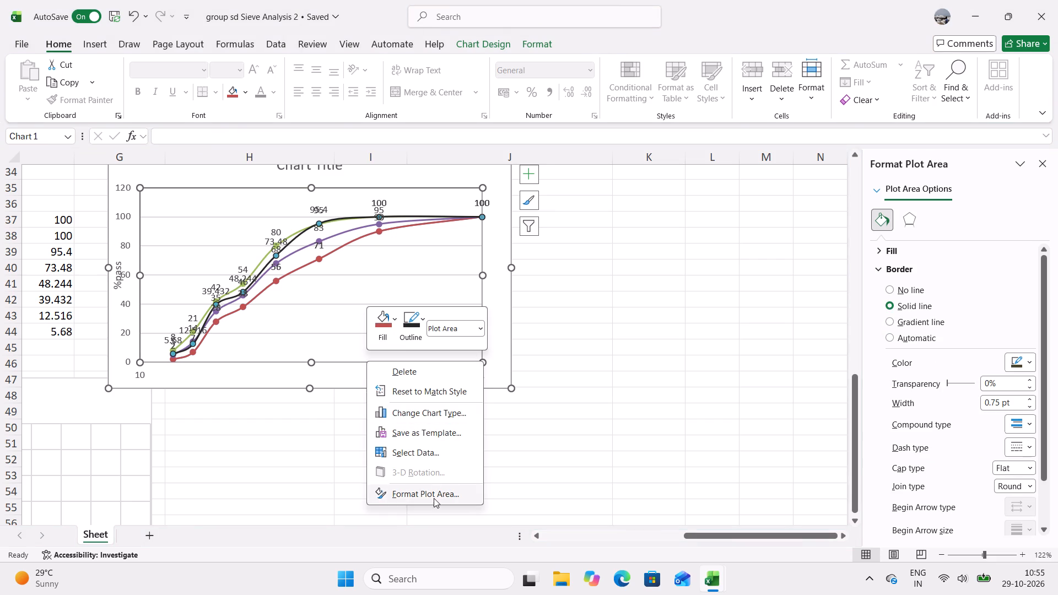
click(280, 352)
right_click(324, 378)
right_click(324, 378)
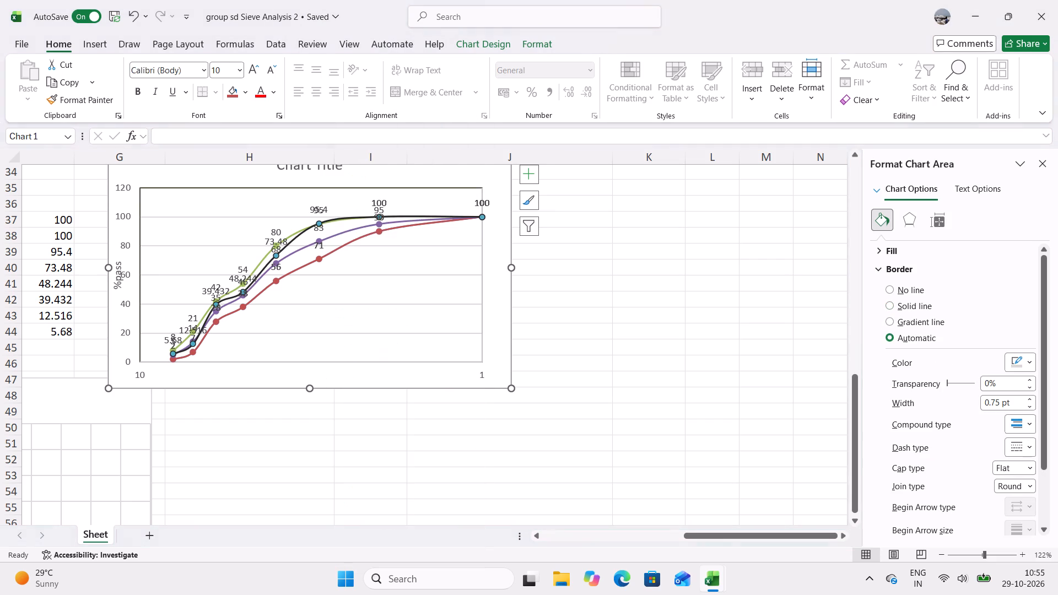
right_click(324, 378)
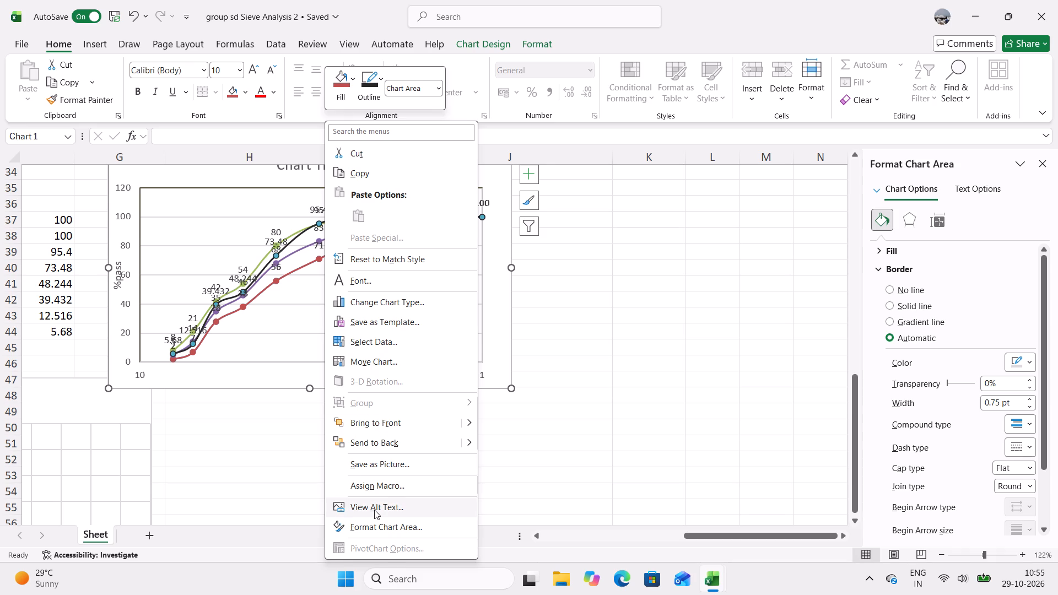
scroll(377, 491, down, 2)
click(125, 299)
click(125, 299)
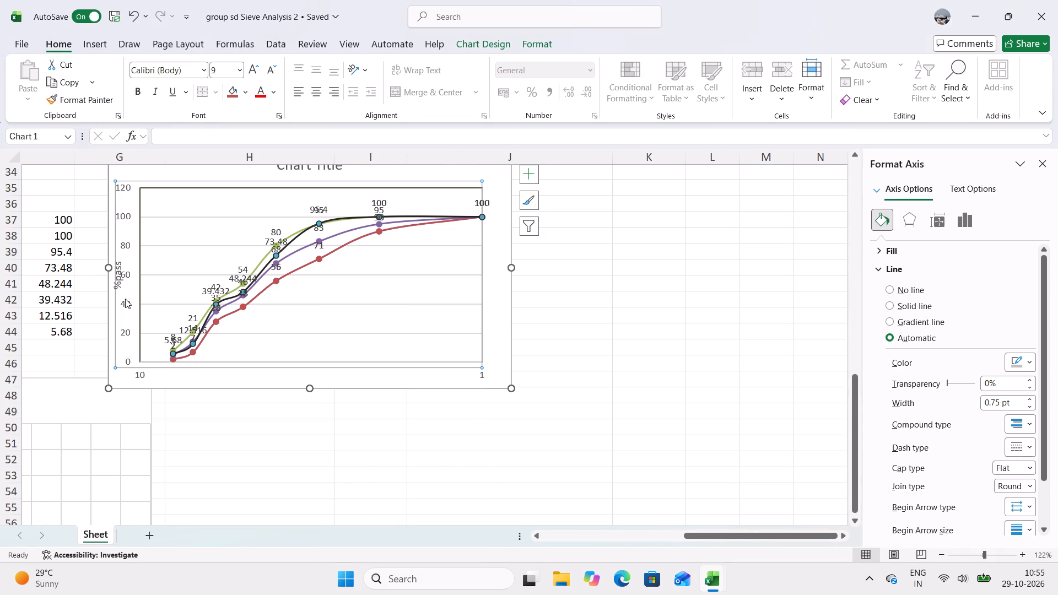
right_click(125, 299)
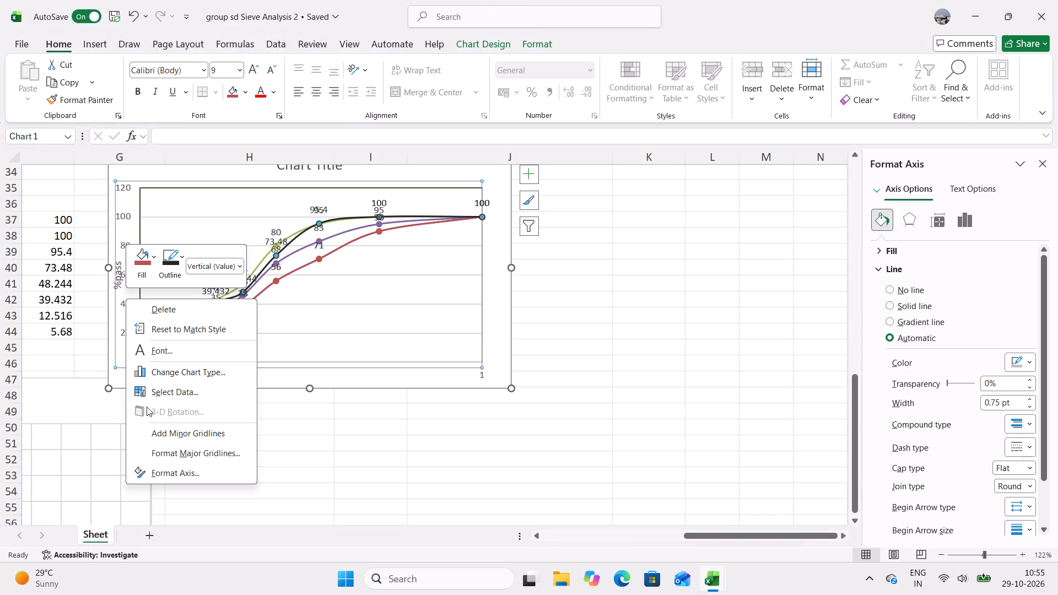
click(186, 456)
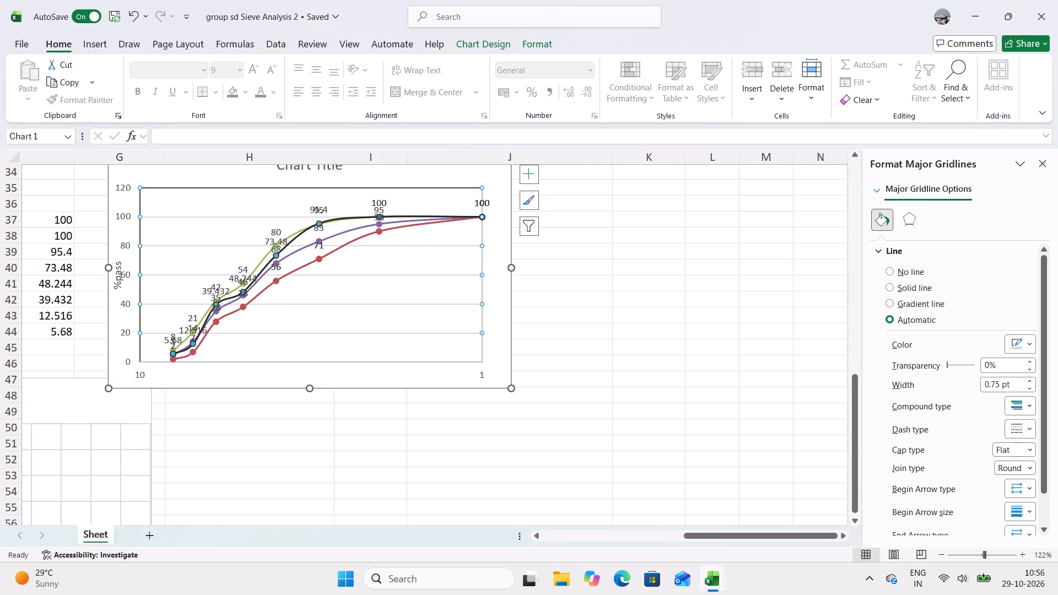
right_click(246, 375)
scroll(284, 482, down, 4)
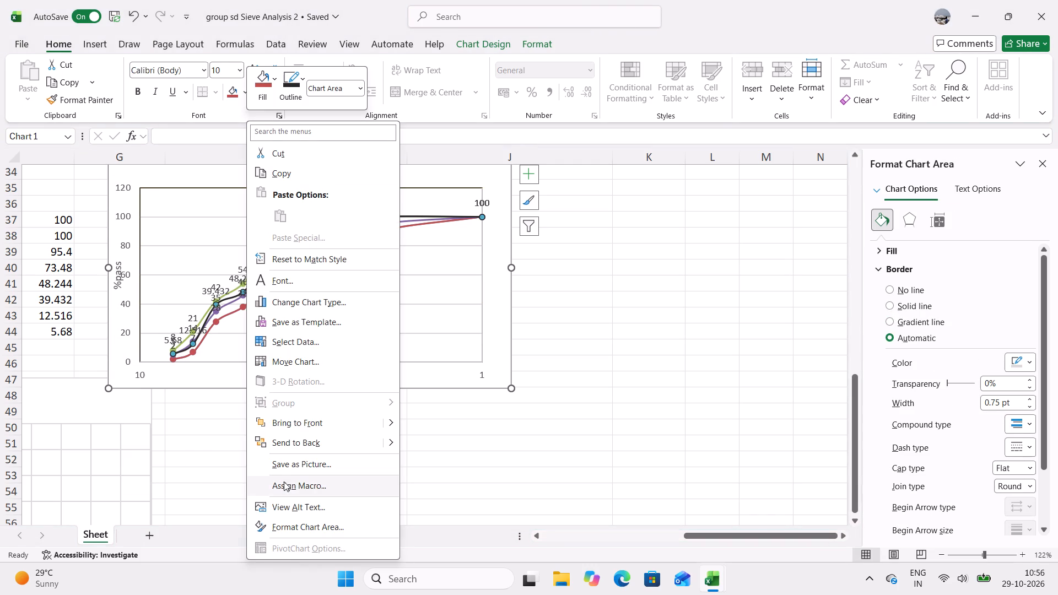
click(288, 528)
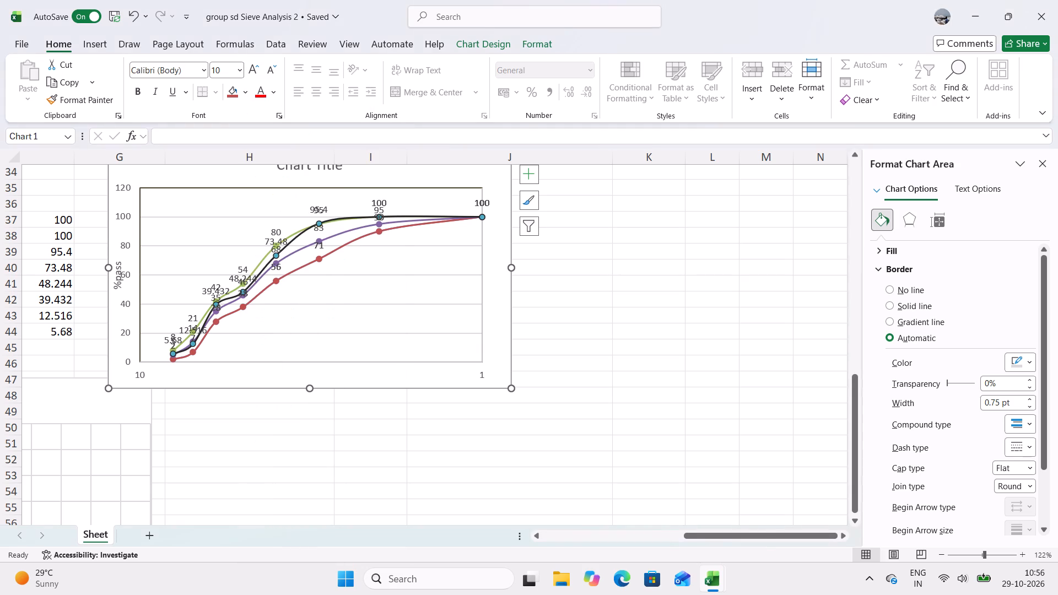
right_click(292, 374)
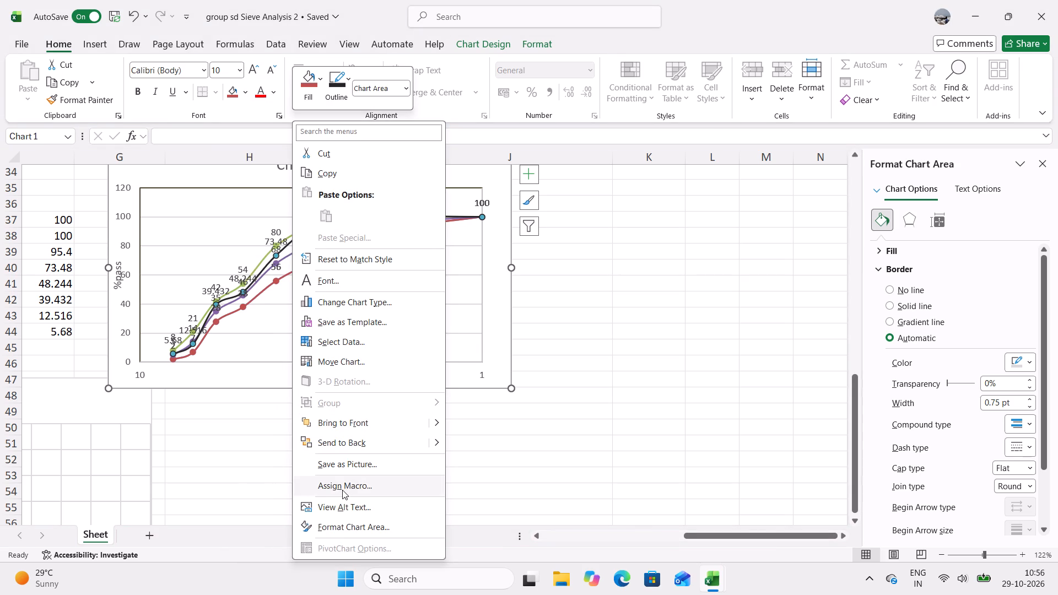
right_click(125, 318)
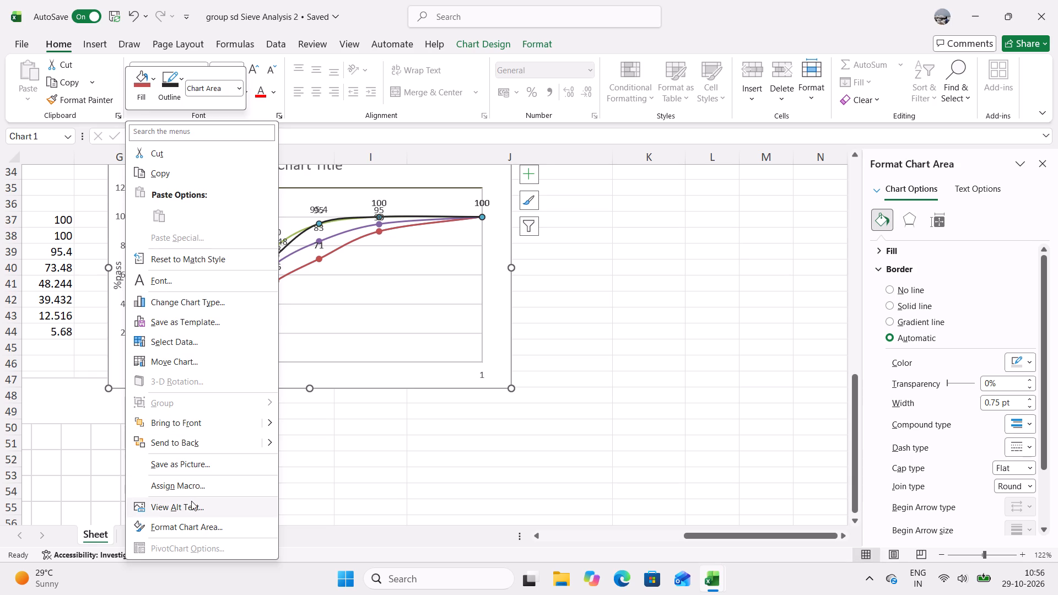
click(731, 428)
Review the sieve passing table, the row 30 blend proportions, the square of diff column and the grading charts.
scroll(581, 358, up, 6)
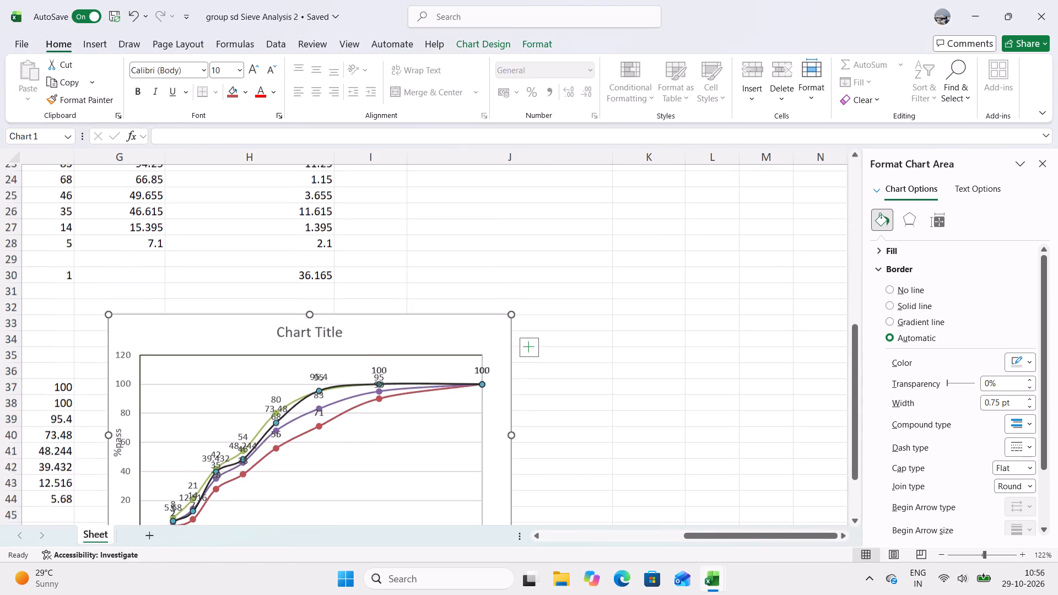
scroll(581, 358, up, 11)
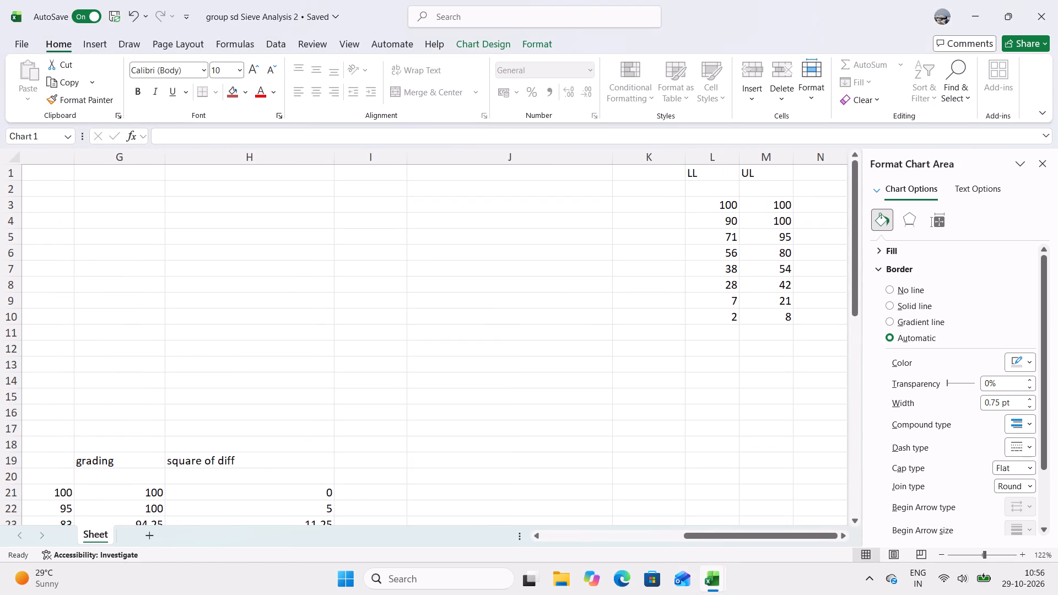
drag(727, 534, 488, 500)
scroll(607, 416, down, 3)
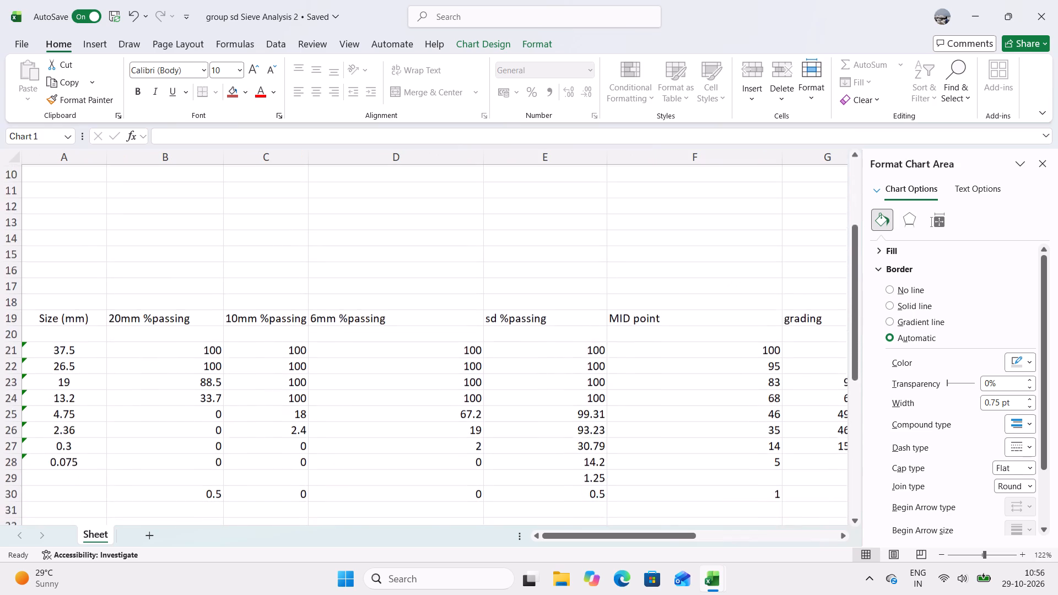
scroll(607, 416, down, 2)
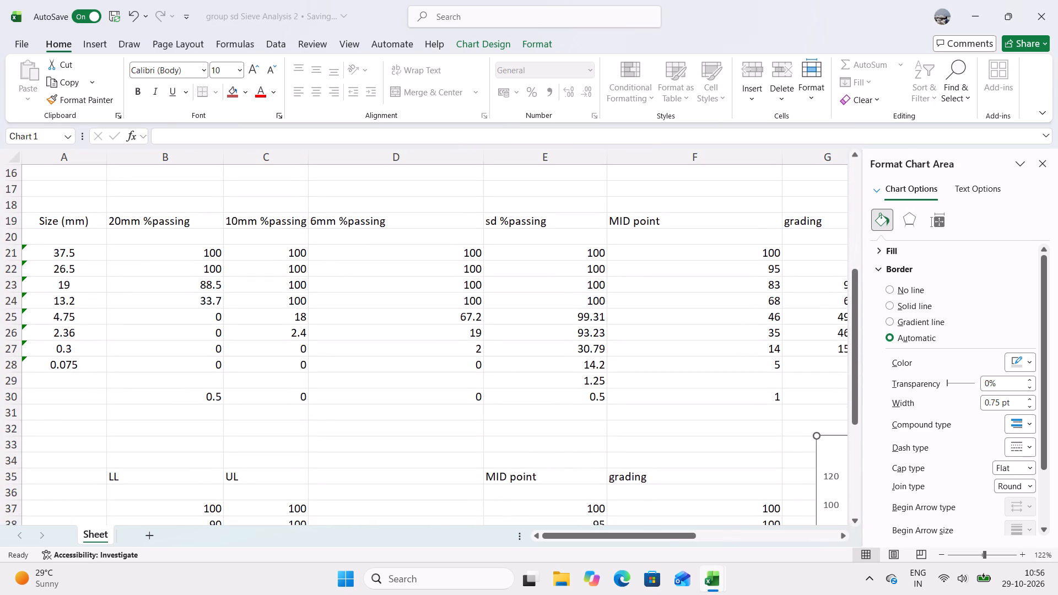
scroll(376, 371, up, 15)
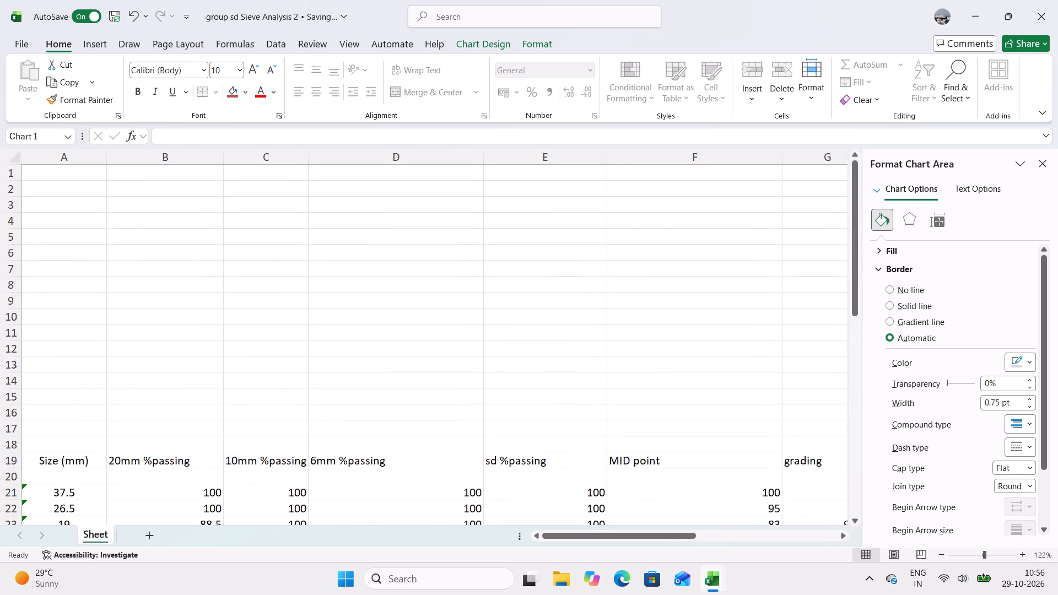
scroll(380, 377, down, 5)
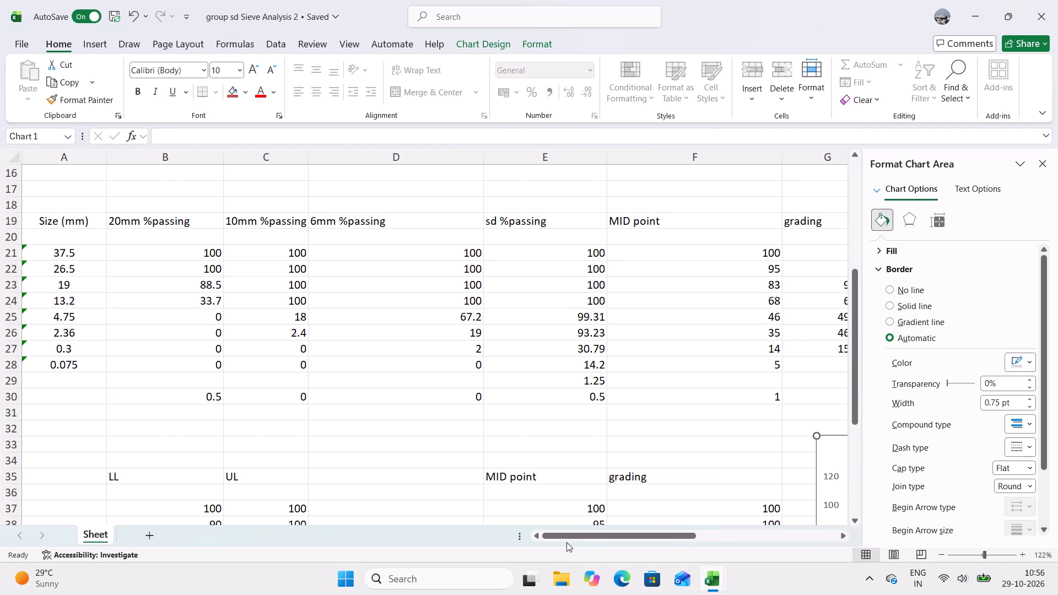
drag(569, 539, 643, 537)
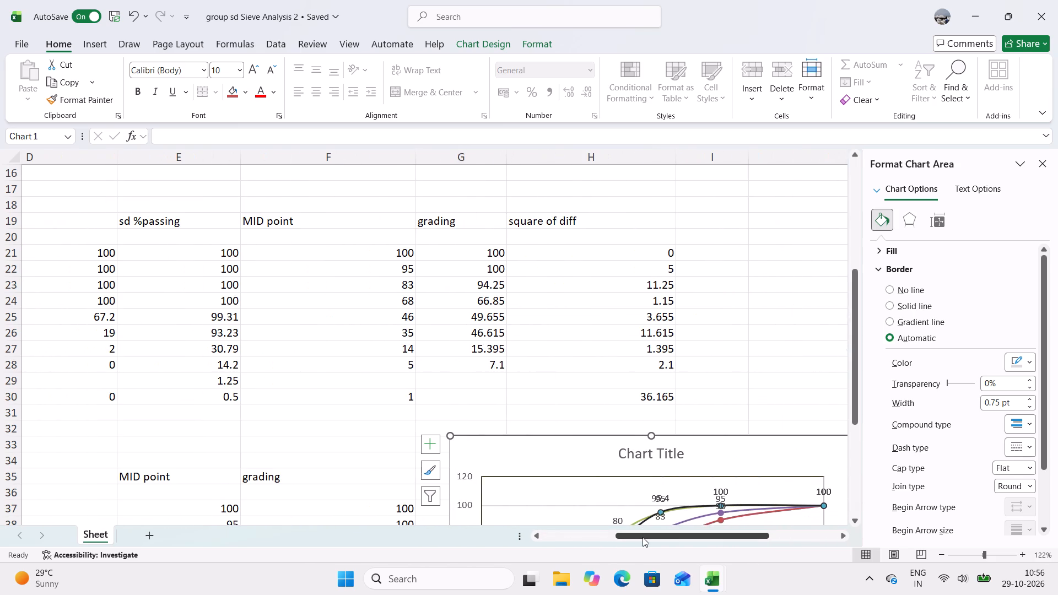
click(600, 228)
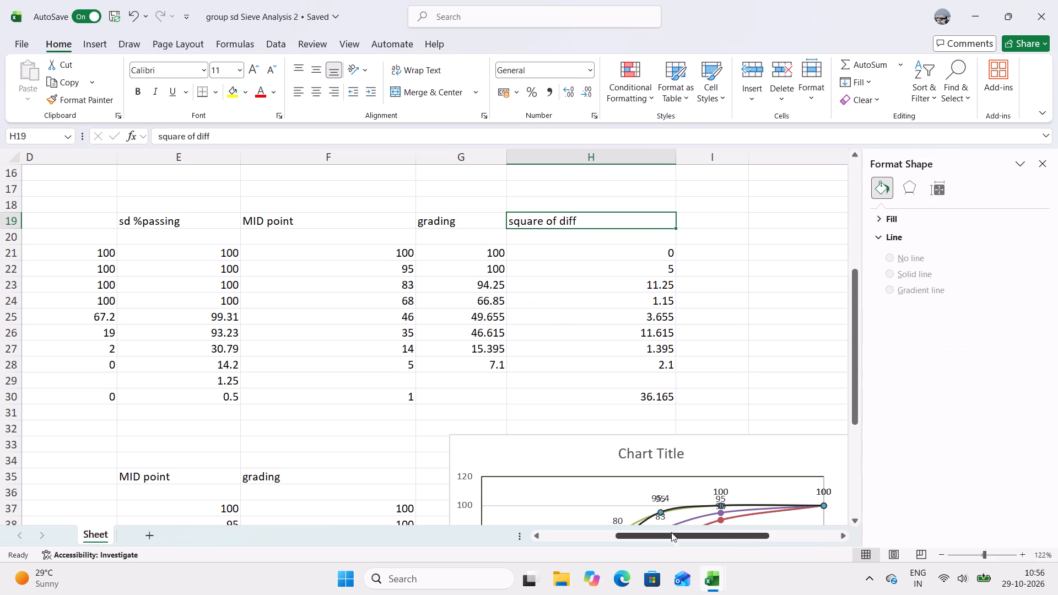
scroll(733, 426, down, 3)
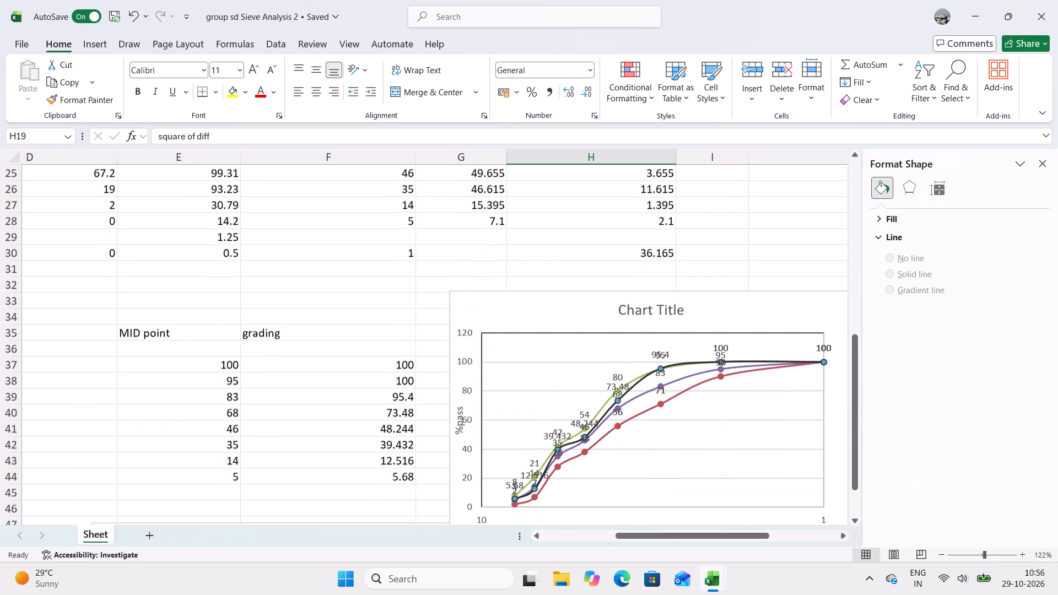
drag(634, 534, 516, 516)
scroll(531, 474, up, 5)
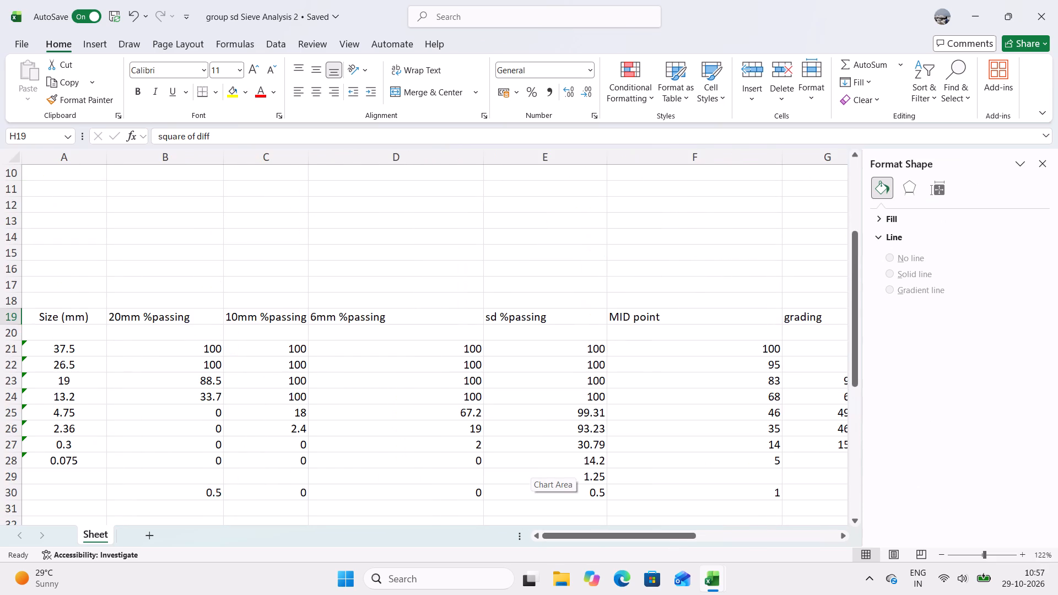
drag(586, 532, 658, 527)
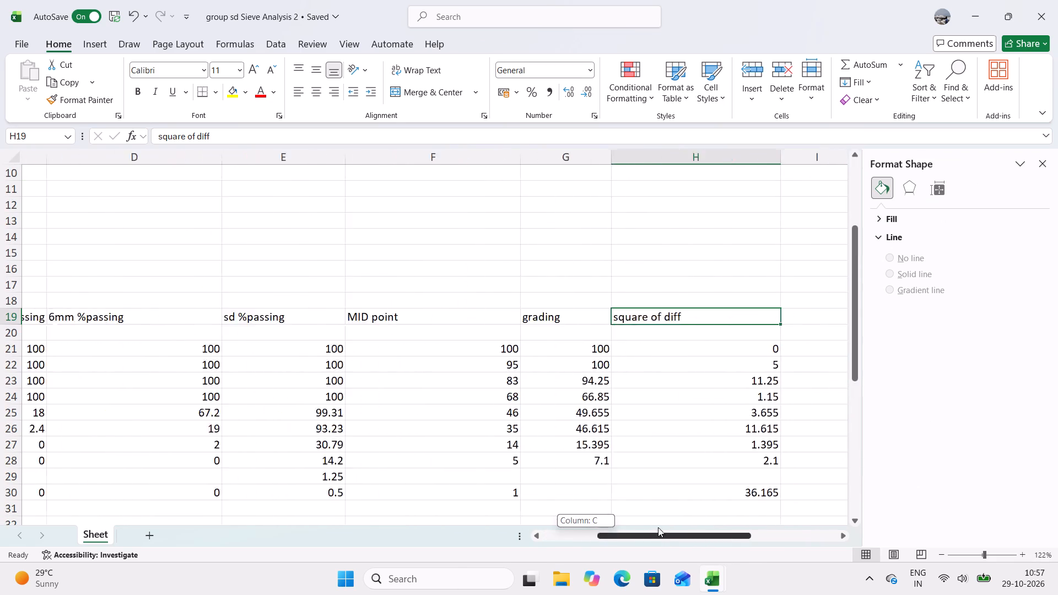
drag(658, 527, 728, 537)
scroll(630, 400, down, 10)
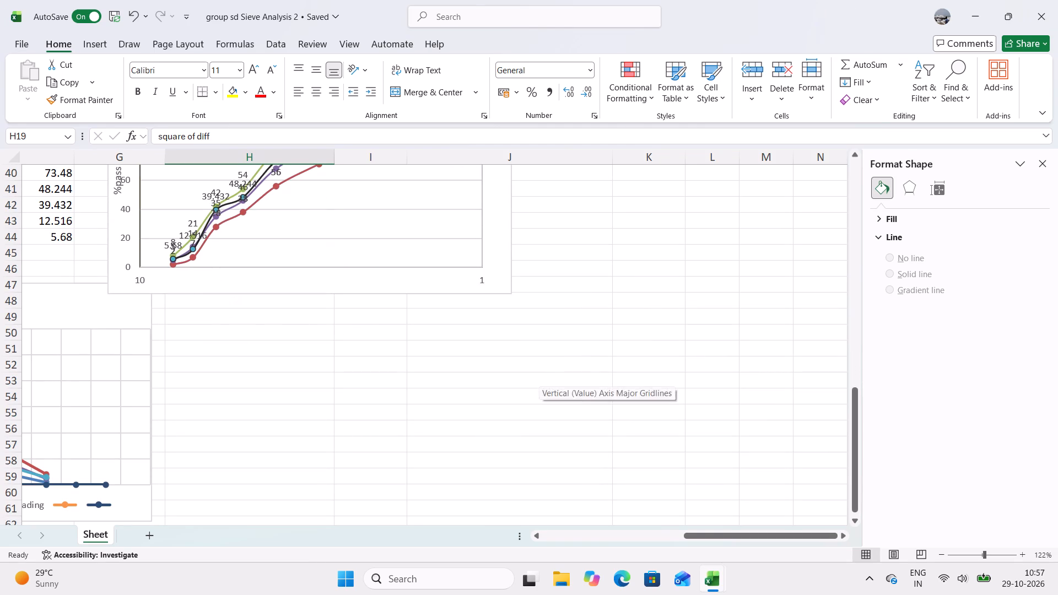
Close the group sd Sieve Analysis 2 workbook.
click(1054, 17)
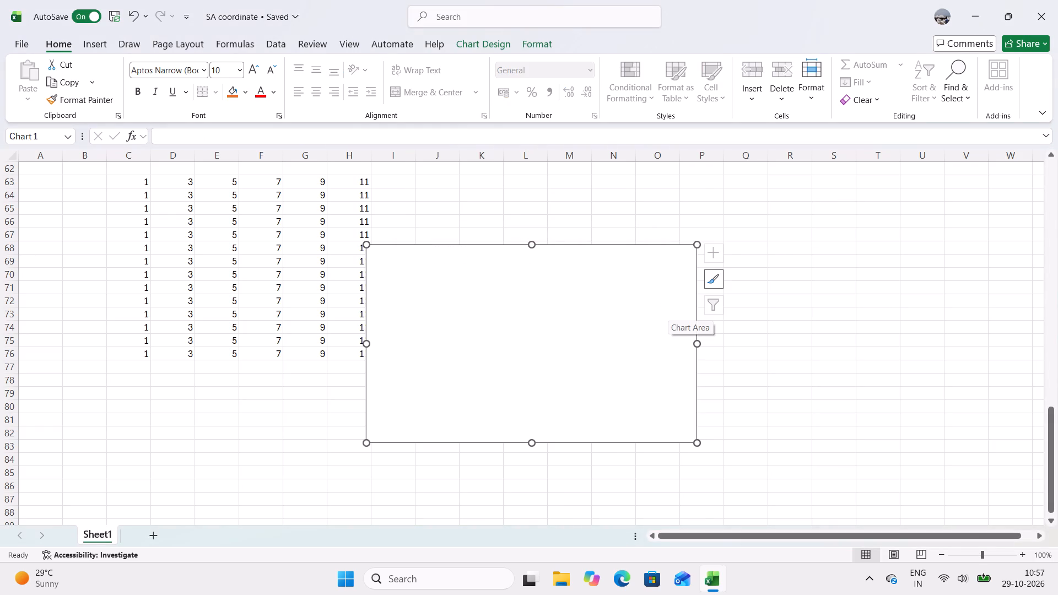
Look through the parabola node, beam joint and circle node coordinate tables in the SA coordinate workbook.
scroll(668, 310, up, 17)
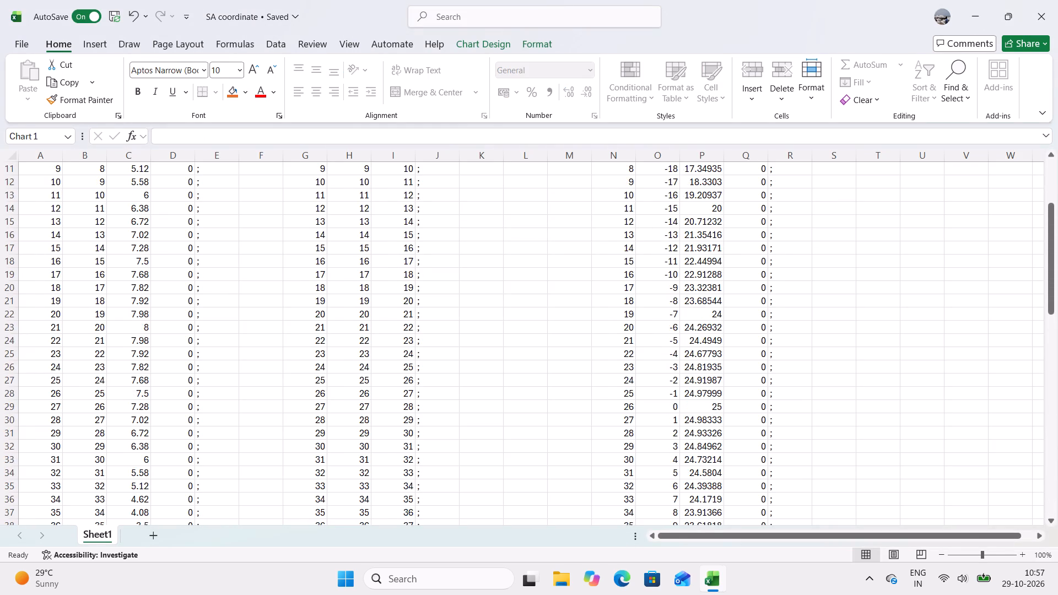
scroll(668, 310, up, 9)
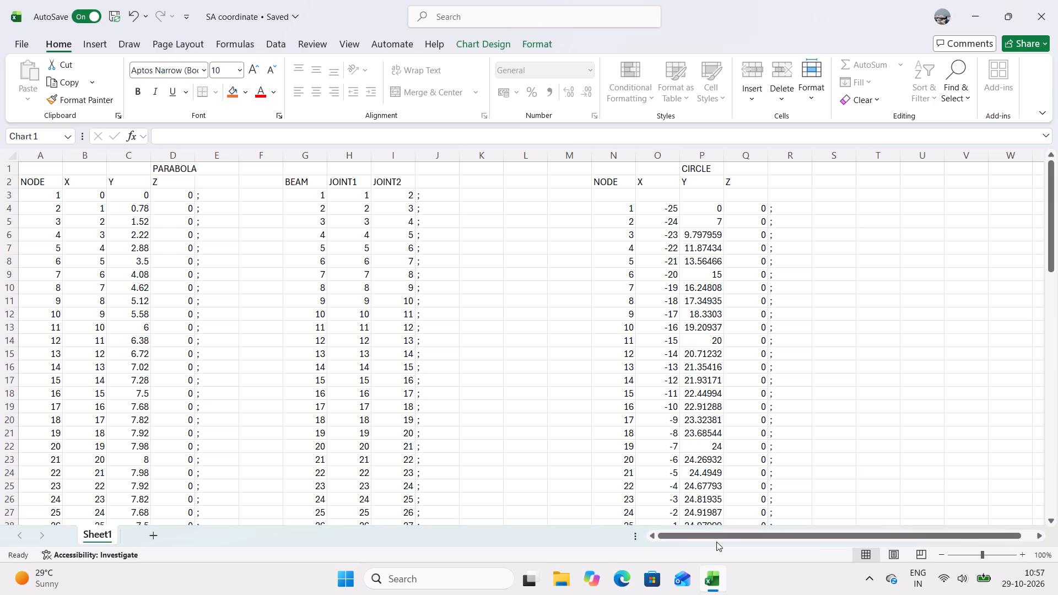
drag(719, 535, 791, 538)
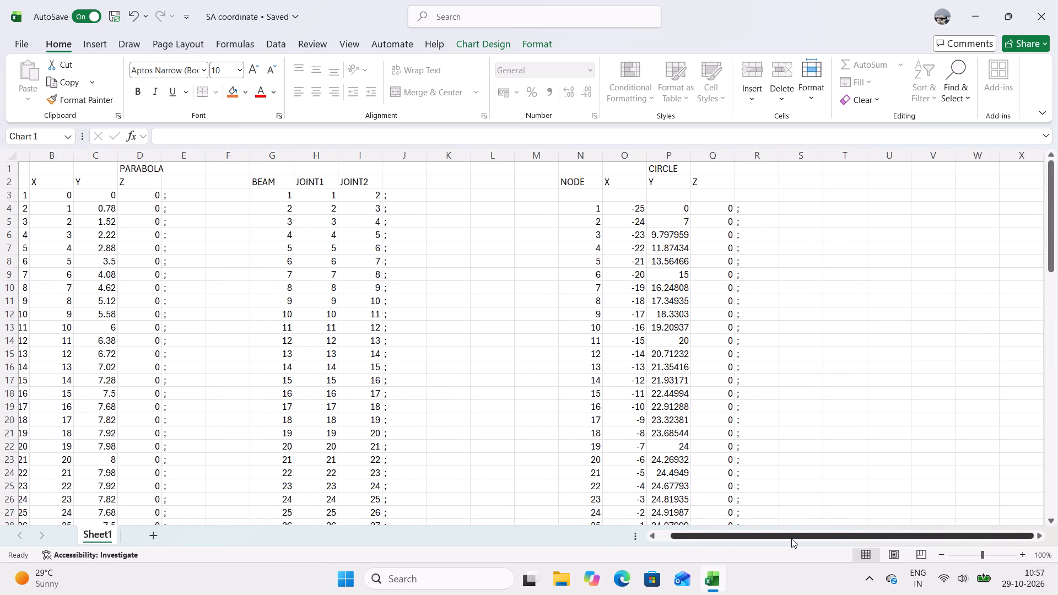
click(629, 187)
scroll(641, 215, down, 3)
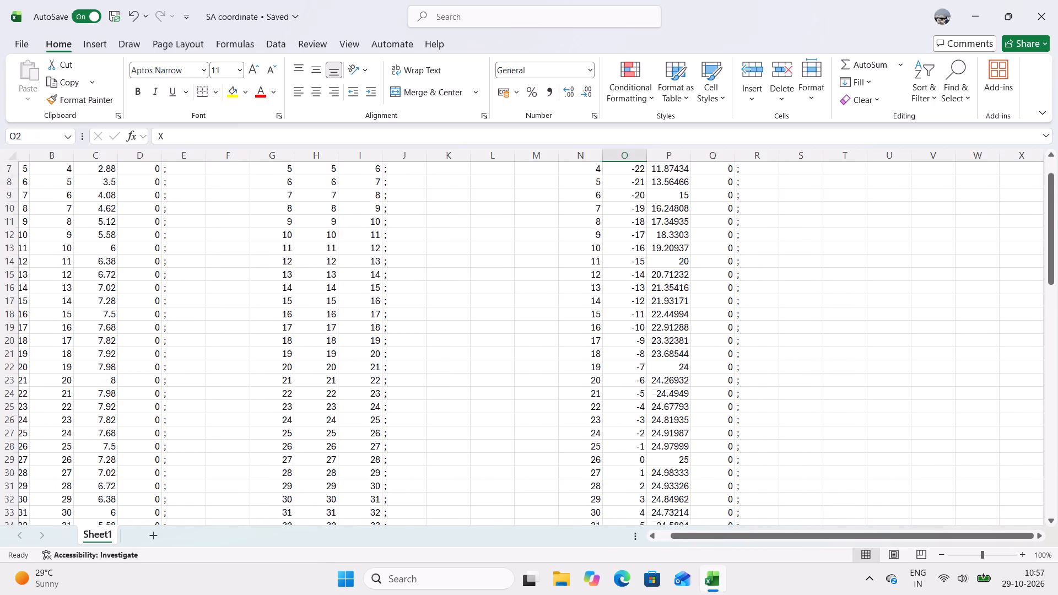
scroll(643, 223, down, 9)
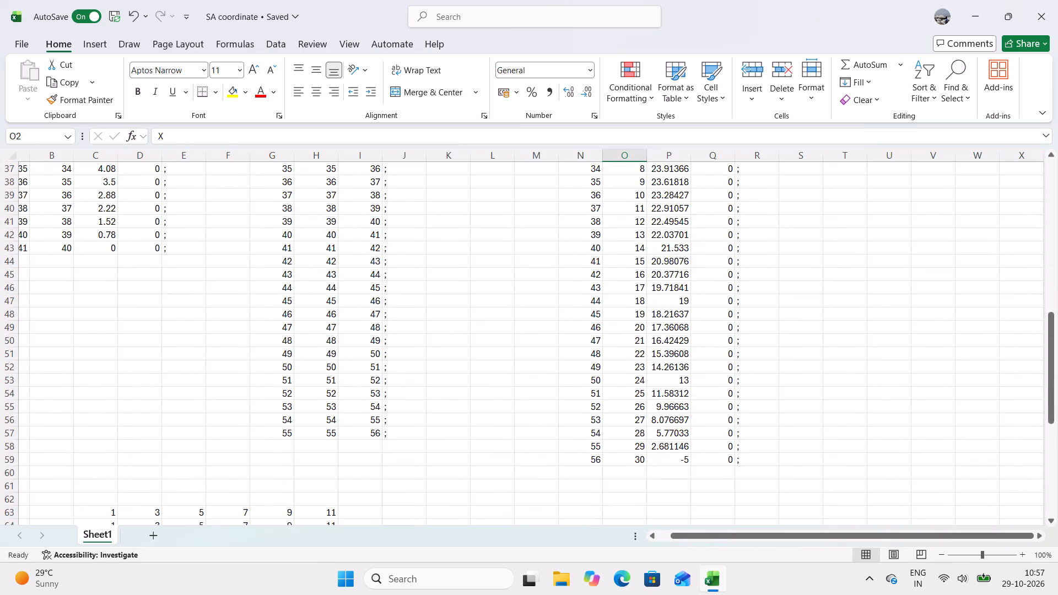